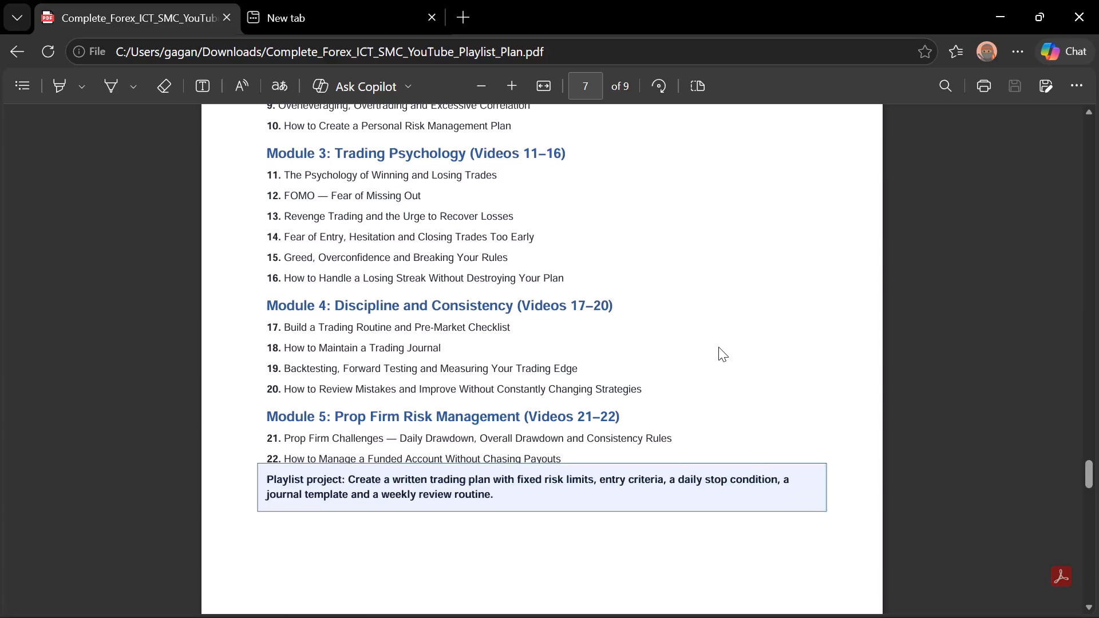
# Read back through the playlist plan PDF from Playlist 4's modules to the end of the preceding Fibonacci playlist.
pyautogui.scroll(2, 718, 347)
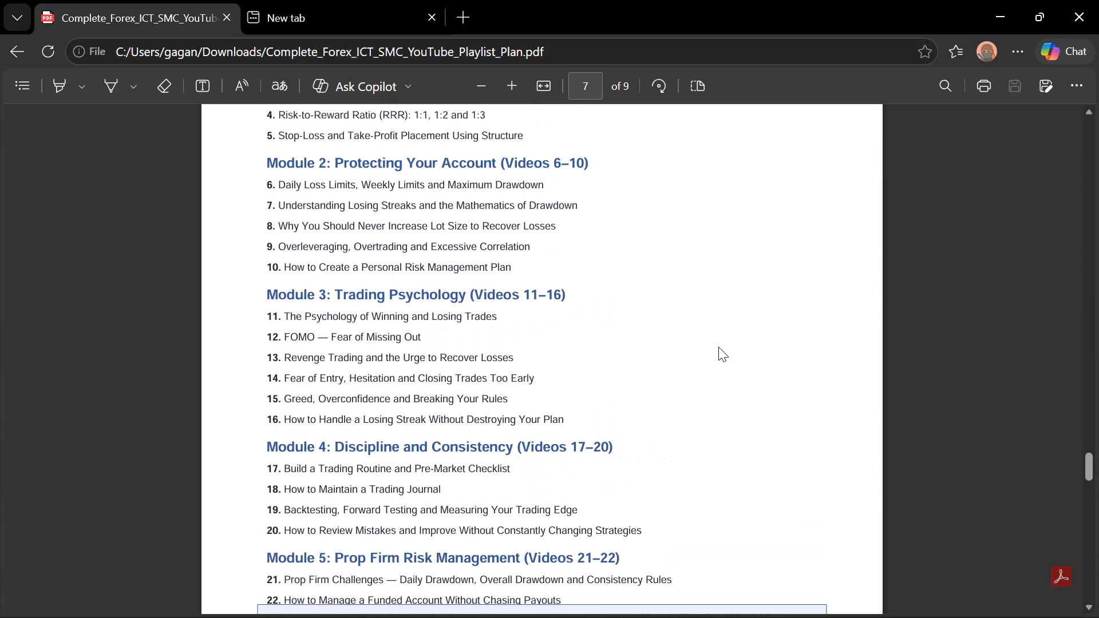
pyautogui.scroll(4, 718, 347)
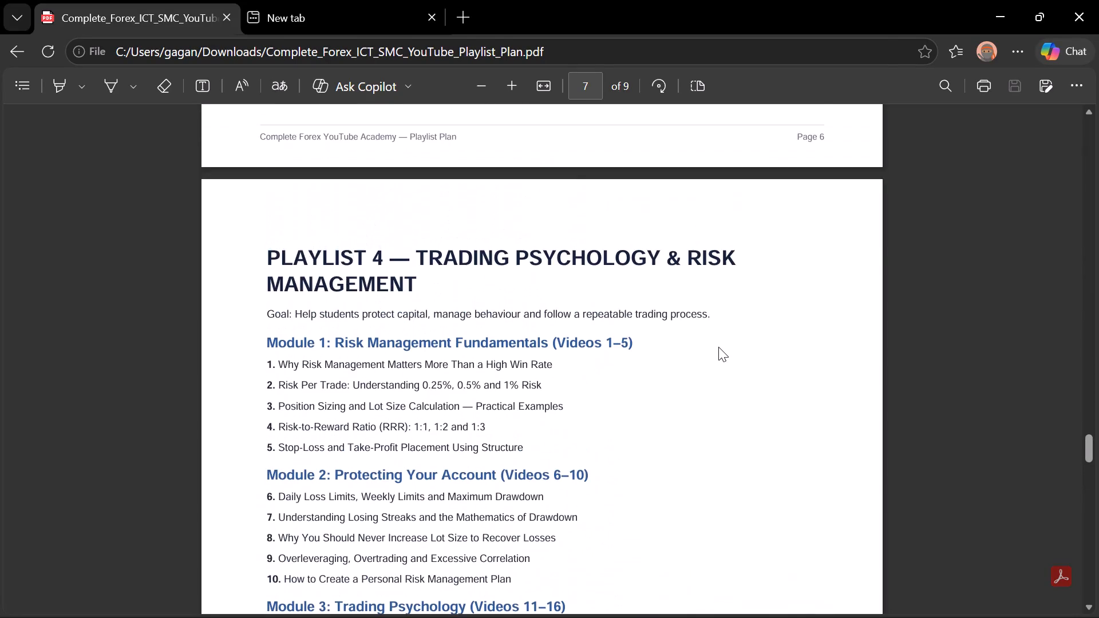
pyautogui.scroll(3, 718, 347)
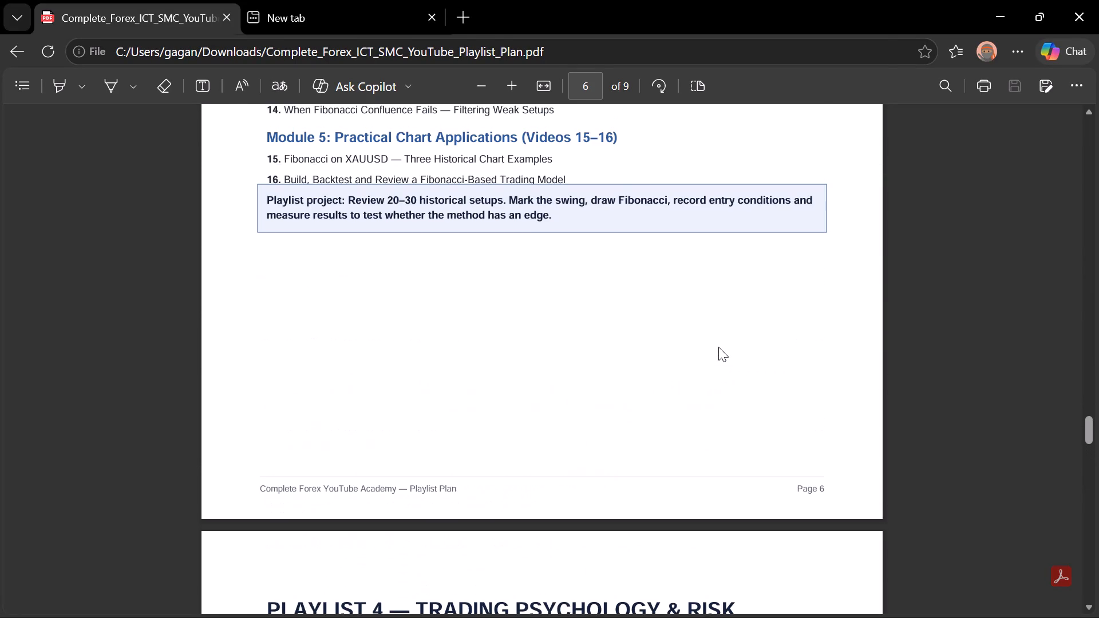
pyautogui.scroll(1, 718, 347)
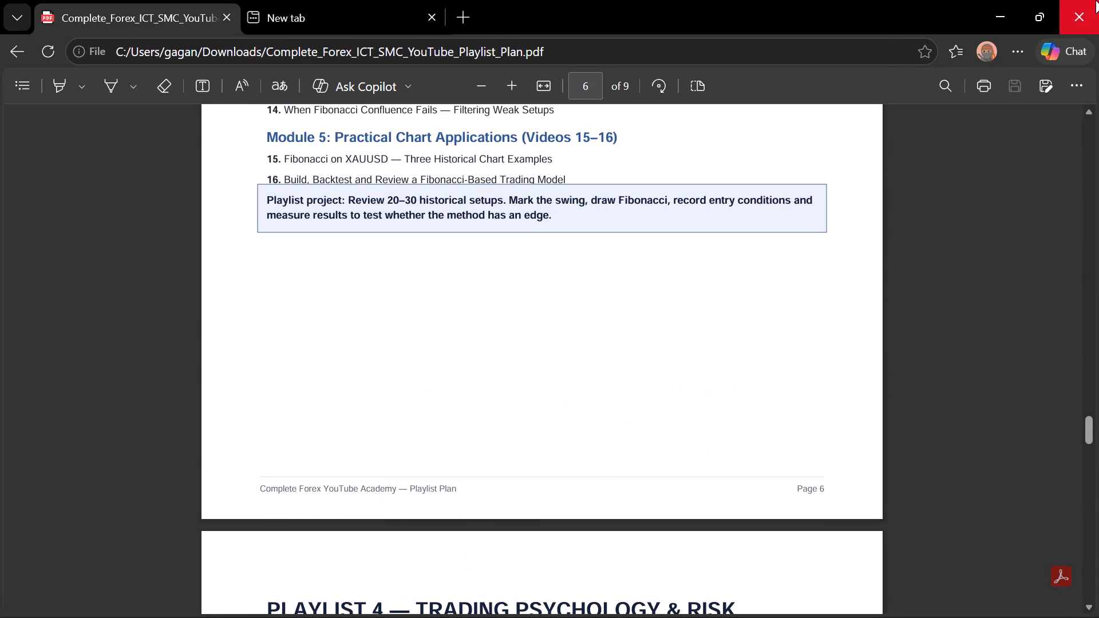
# Close the PDF window, the browser window behind it and the Downloads folder window.
pyautogui.click(1096, 0)
pyautogui.click(1096, 0)
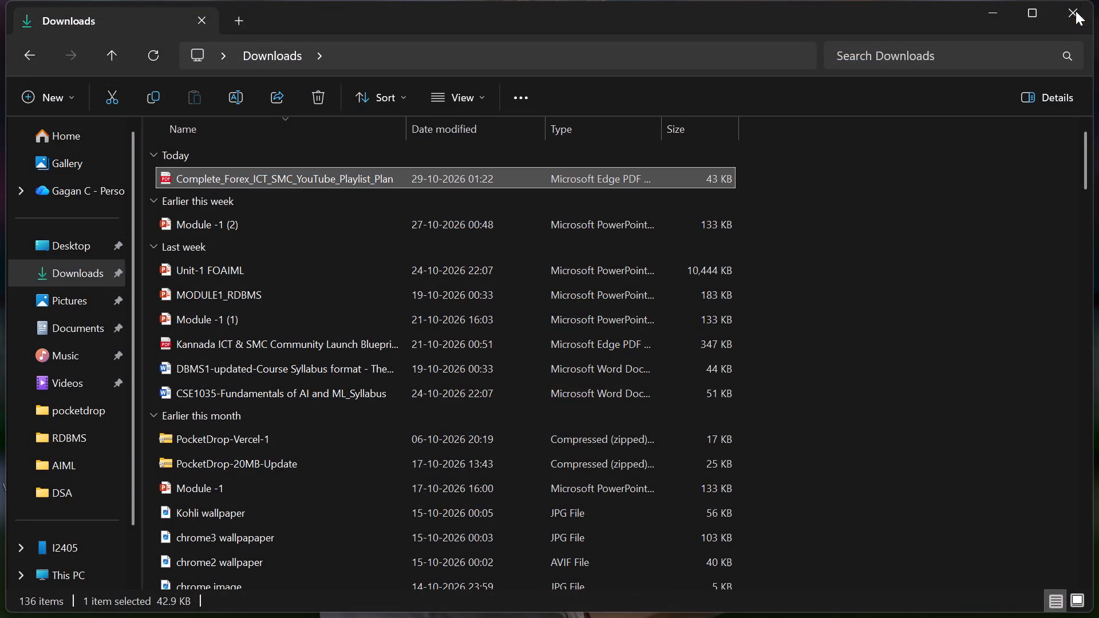
pyautogui.click(1074, 11)
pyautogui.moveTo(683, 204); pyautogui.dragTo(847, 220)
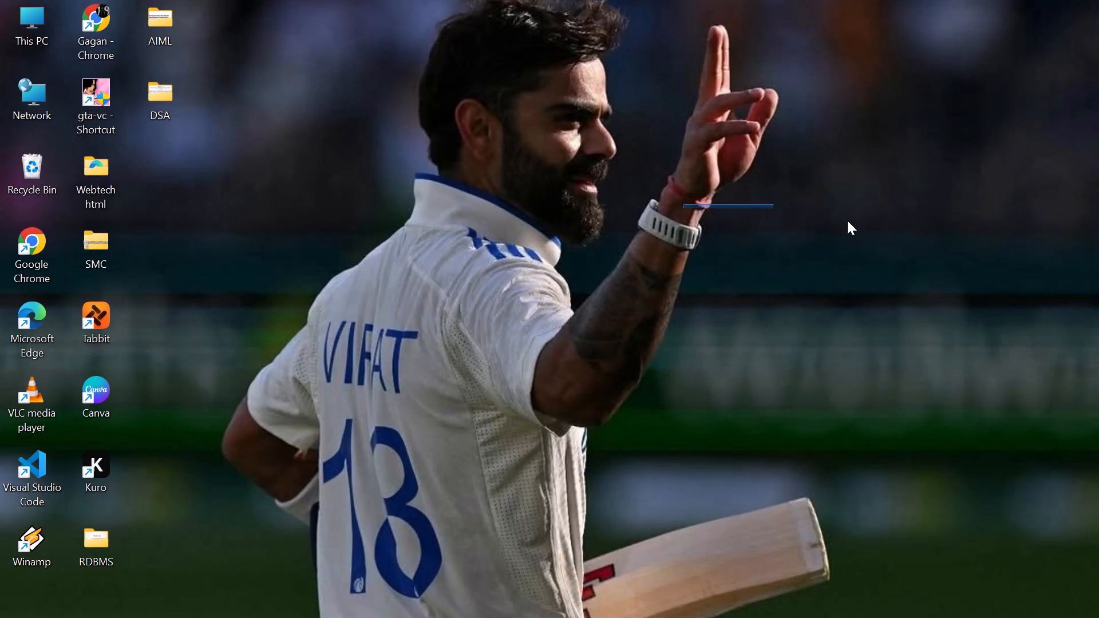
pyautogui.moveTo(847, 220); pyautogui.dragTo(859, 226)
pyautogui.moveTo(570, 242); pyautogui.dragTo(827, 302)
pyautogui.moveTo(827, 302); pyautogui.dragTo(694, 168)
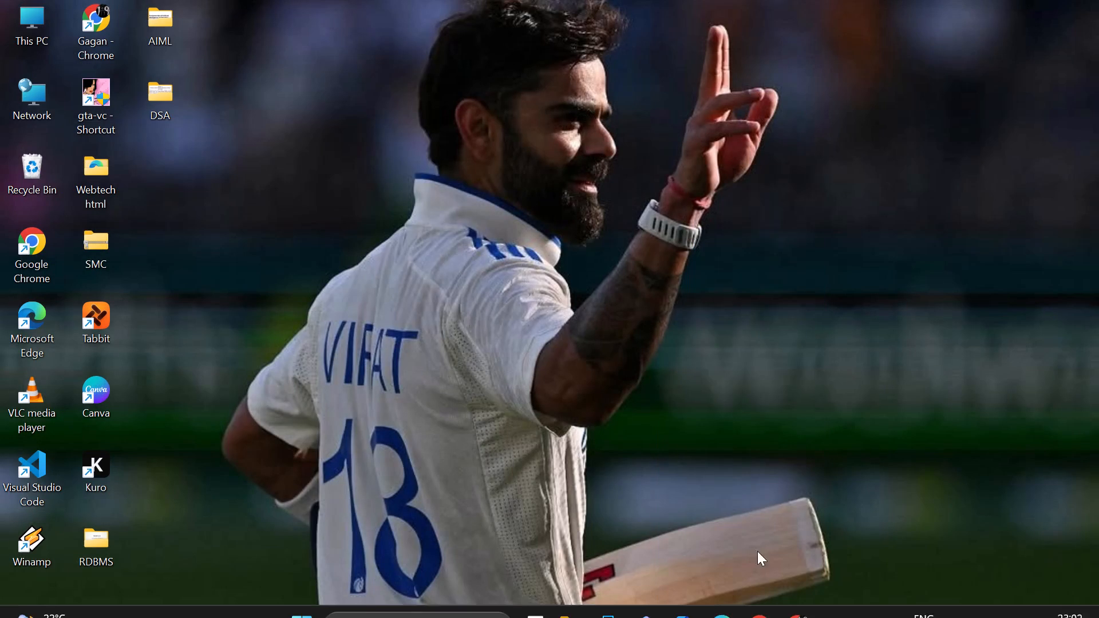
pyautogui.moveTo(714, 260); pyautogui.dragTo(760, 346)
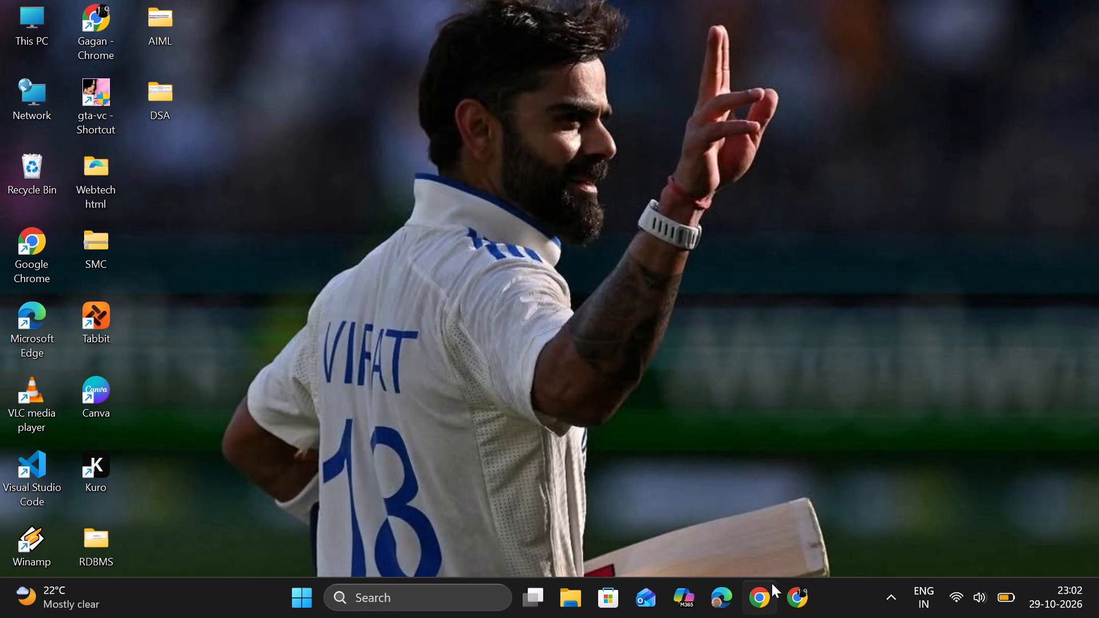
# Start Google Chrome with the second profile, open TradingView and bring up the XAUUSD symbol page from the watchlist.
pyautogui.click(749, 594)
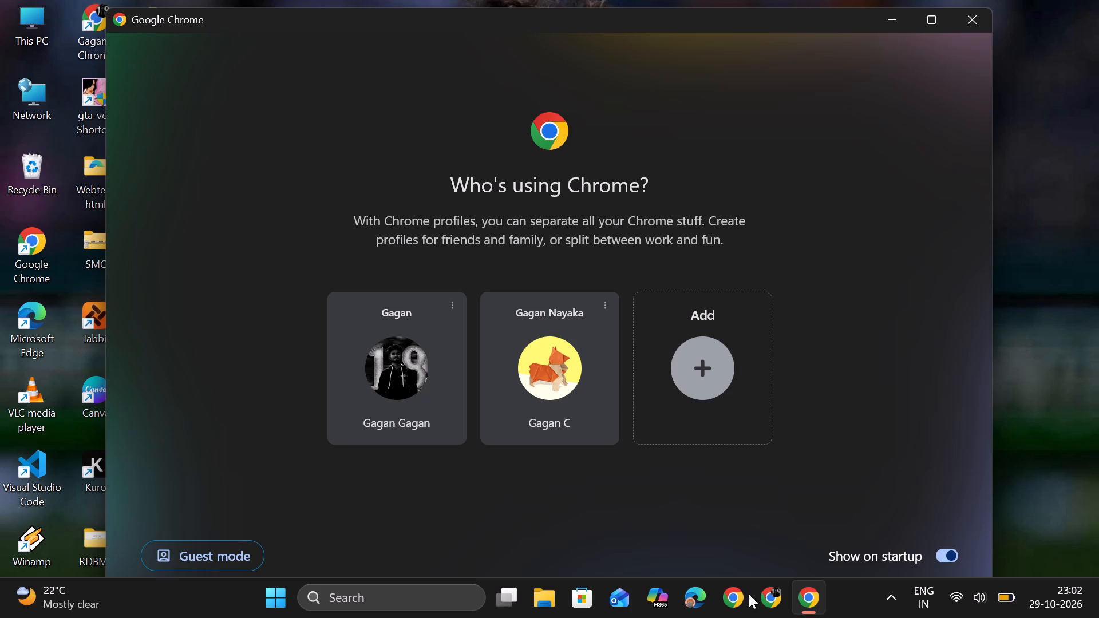
pyautogui.click(543, 397)
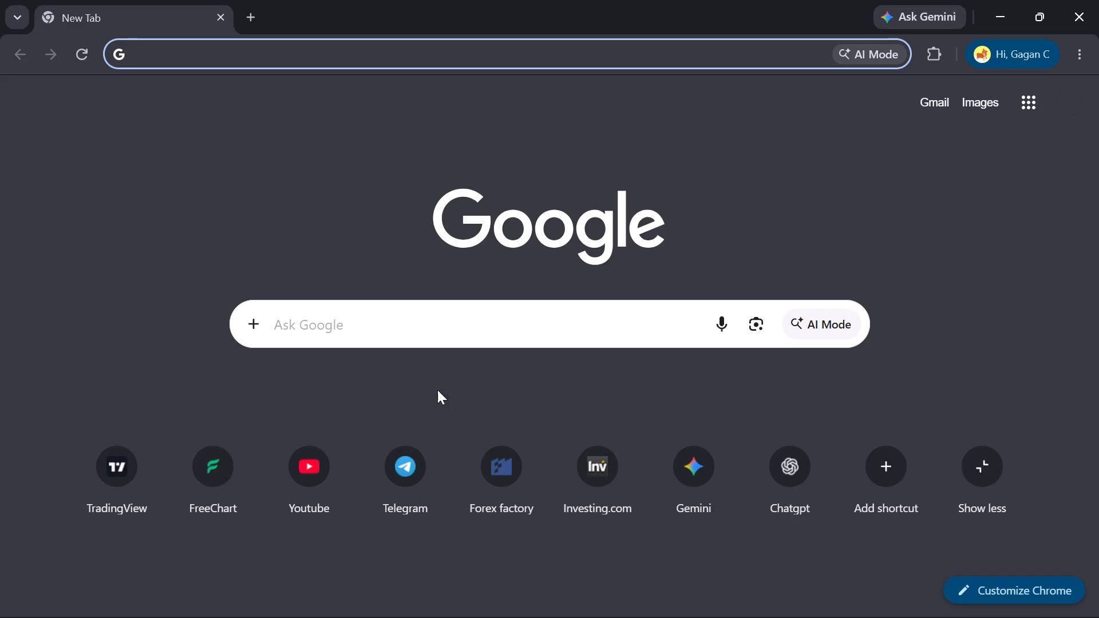
pyautogui.click(116, 452)
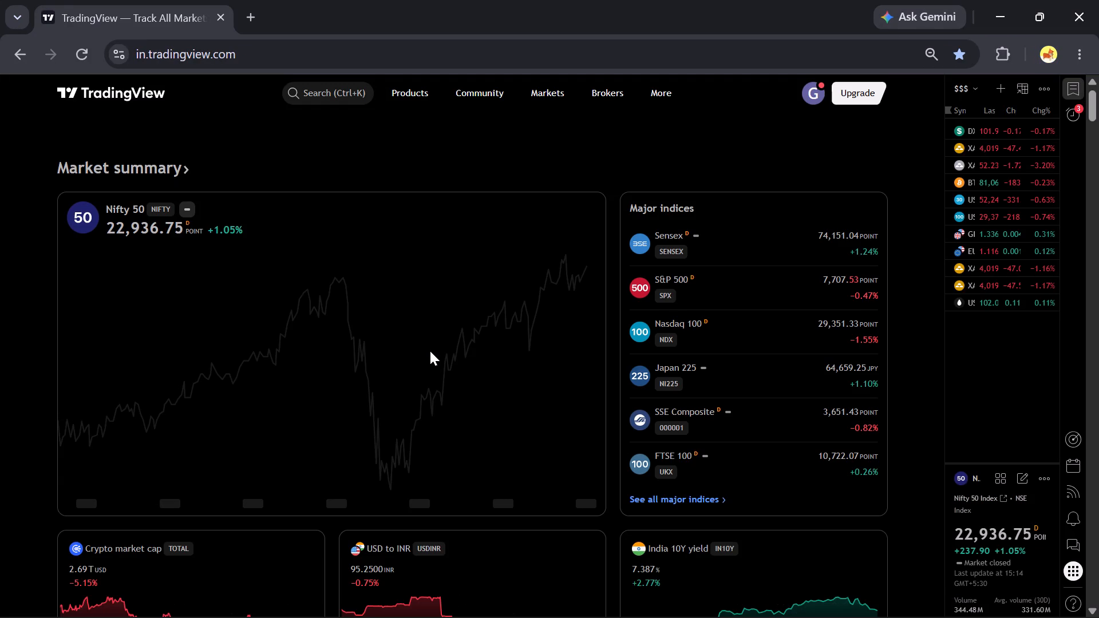
pyautogui.click(990, 148)
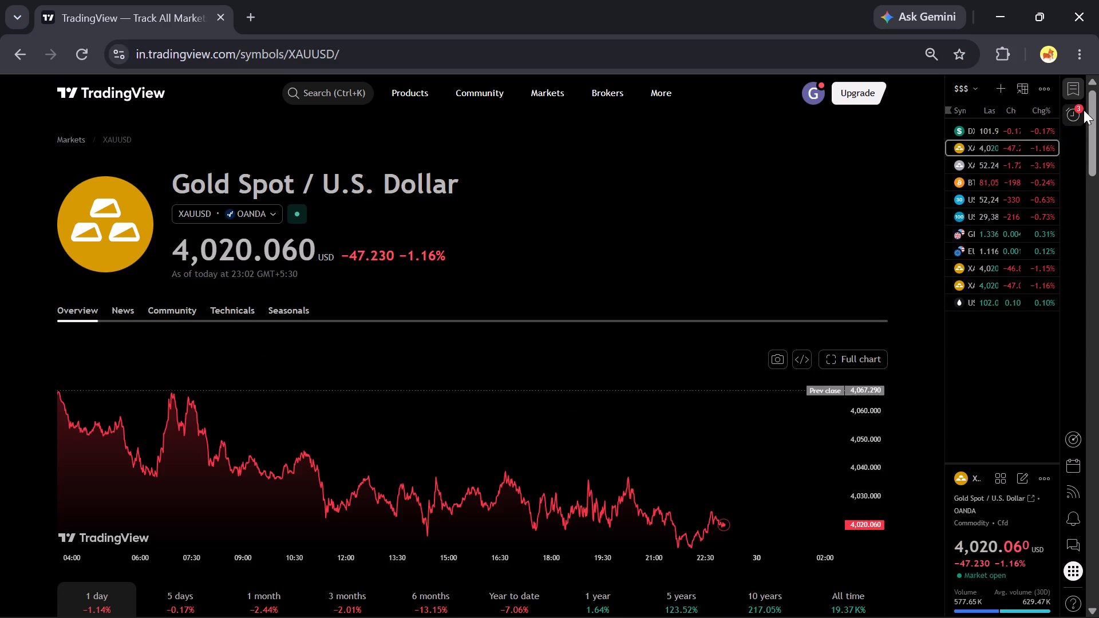
# Delete all inactive alerts from the TradingView alerts list.
pyautogui.click(1078, 113)
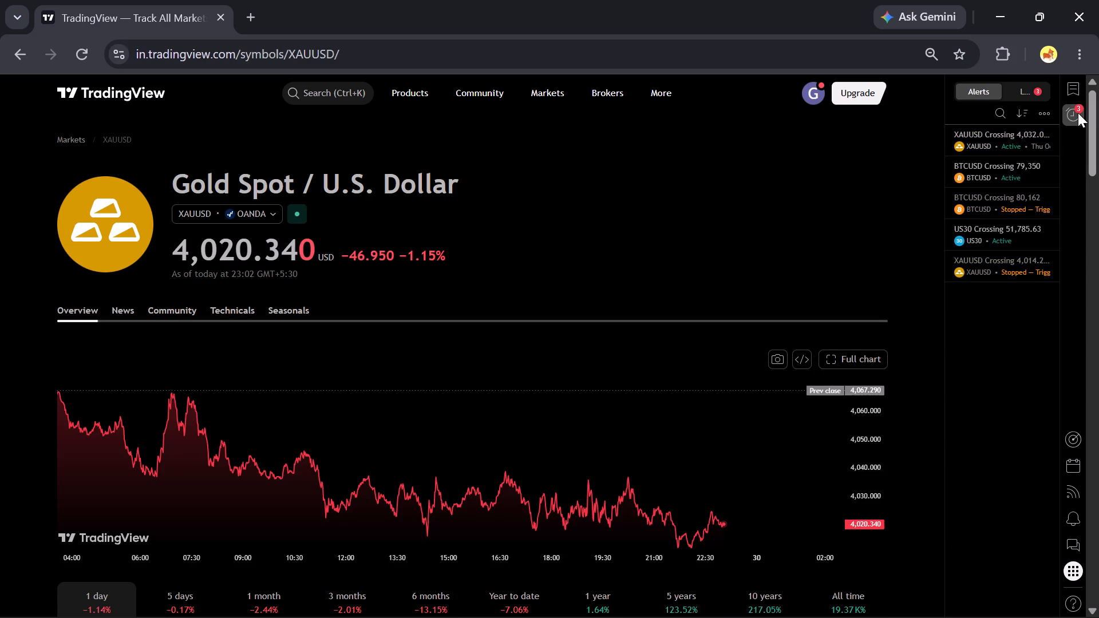
pyautogui.click(1045, 113)
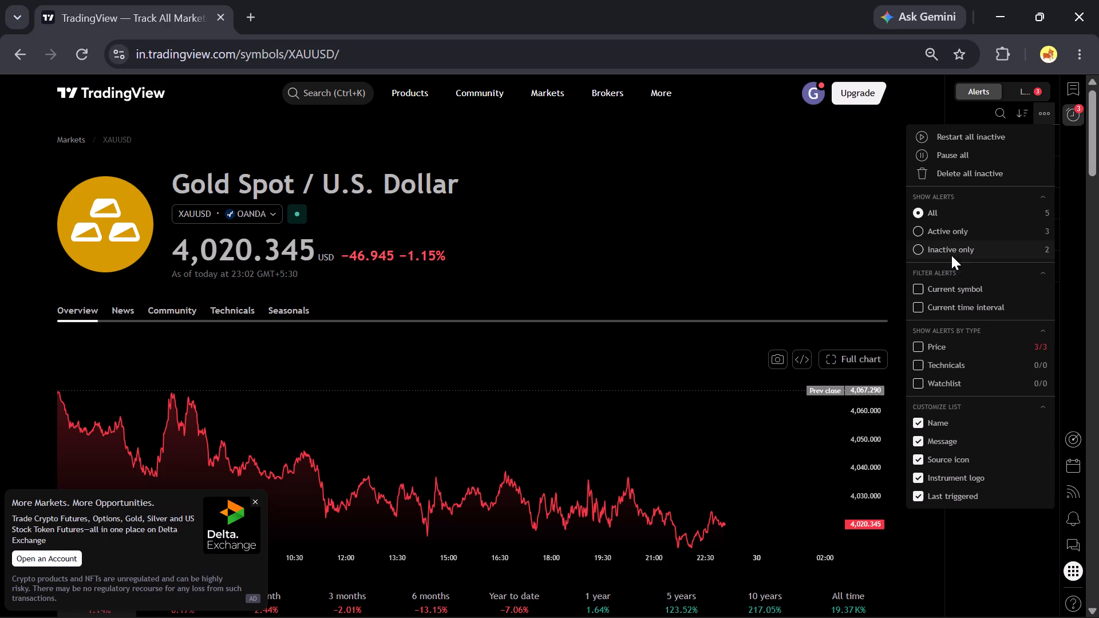
pyautogui.click(964, 184)
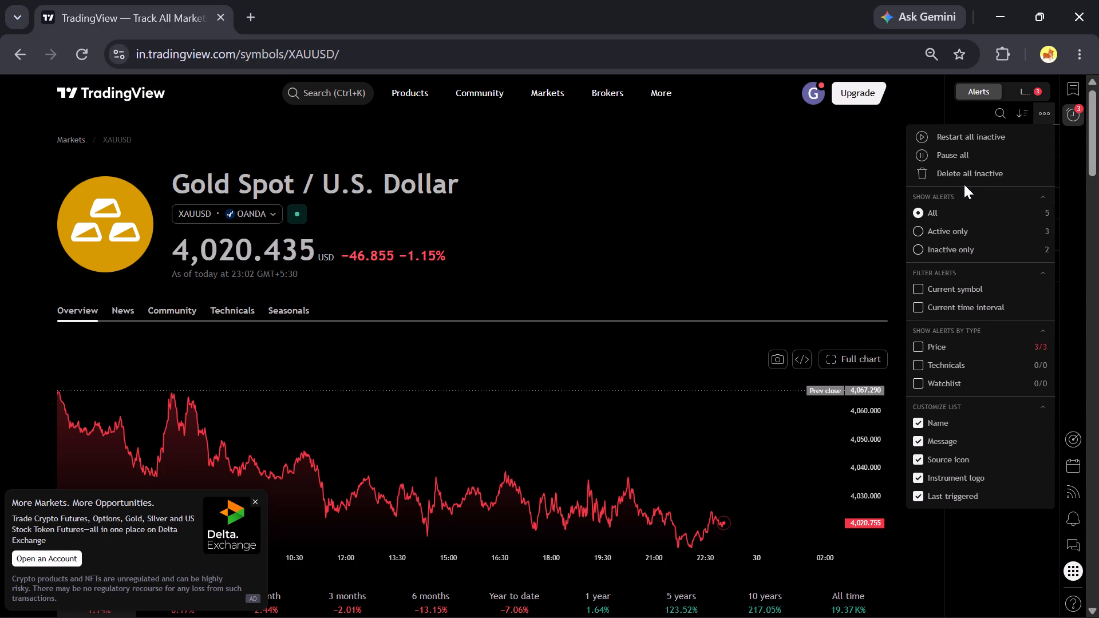
pyautogui.click(960, 171)
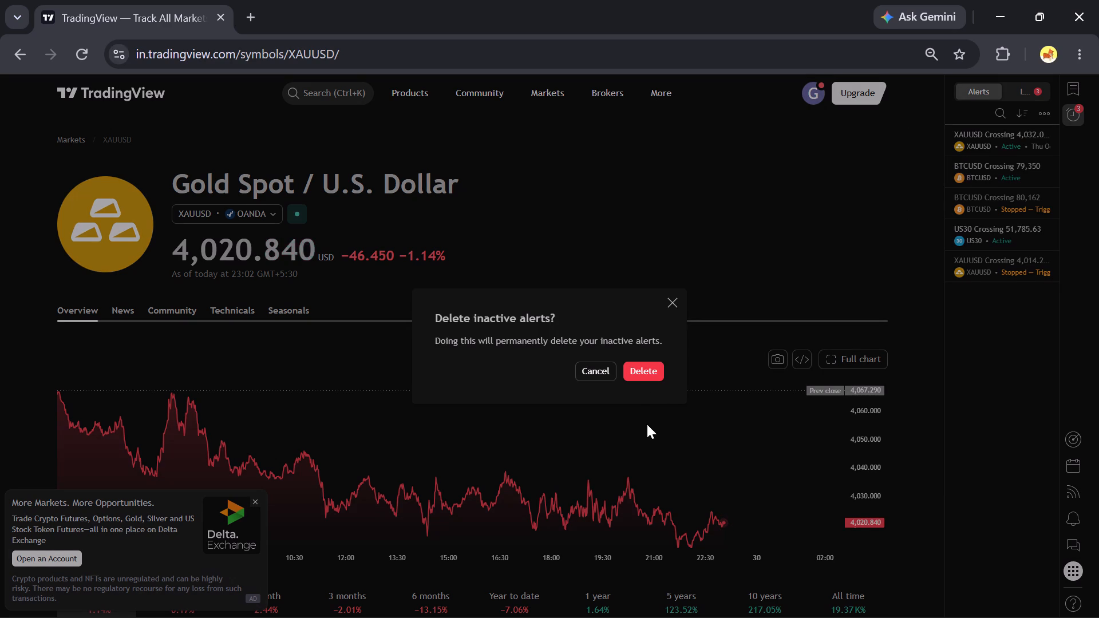
pyautogui.click(649, 367)
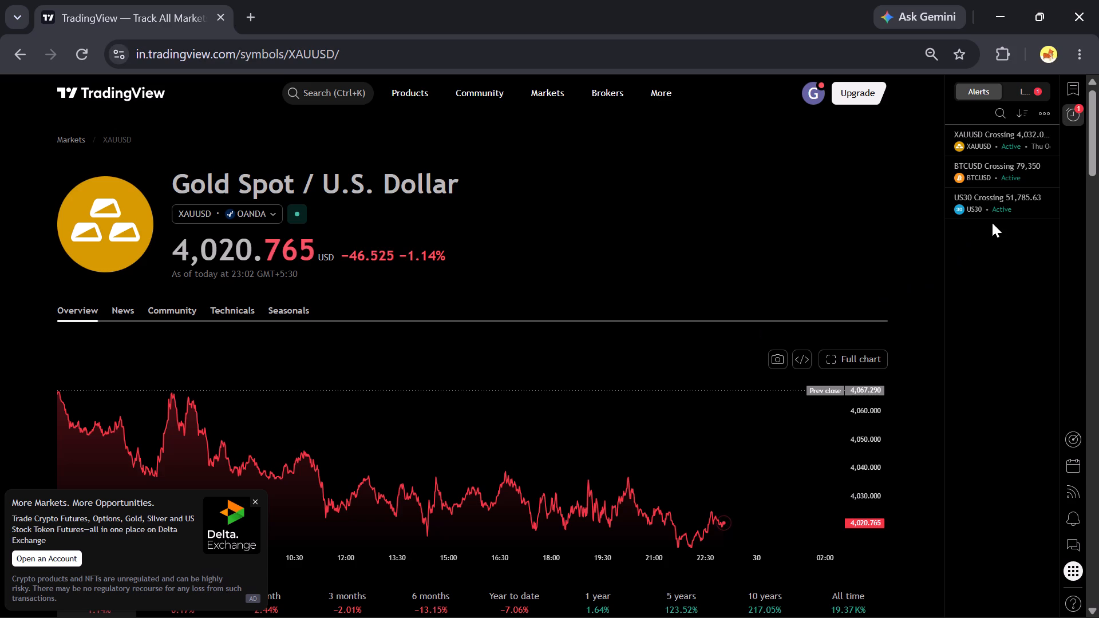
# Return to the watchlist and open the full chart for XAUUSD.
pyautogui.click(1069, 97)
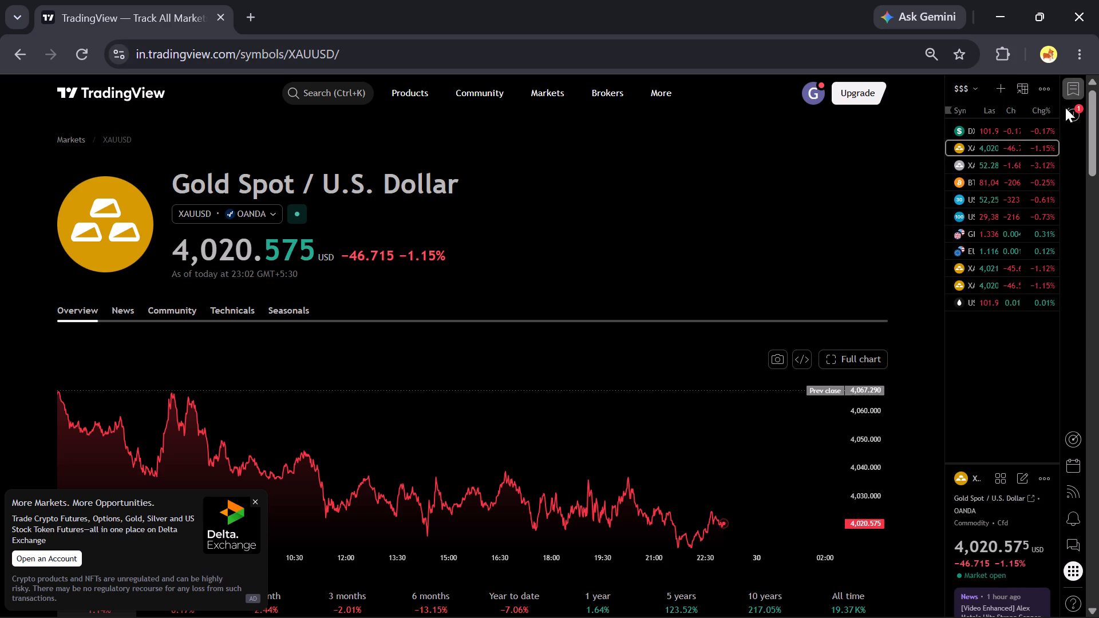
pyautogui.click(967, 148)
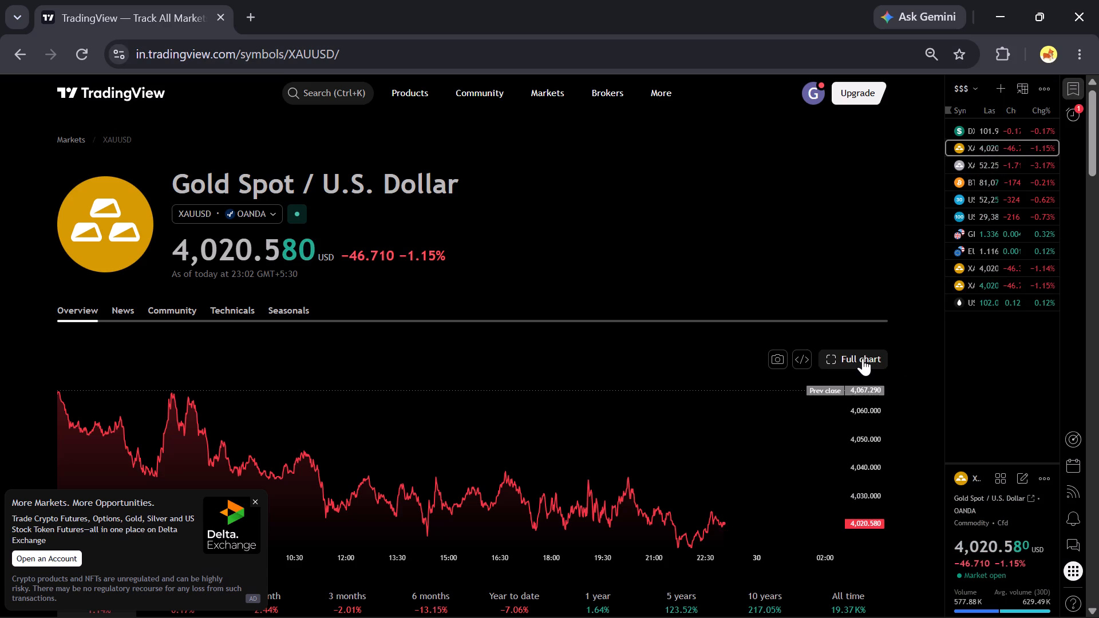
pyautogui.click(863, 358)
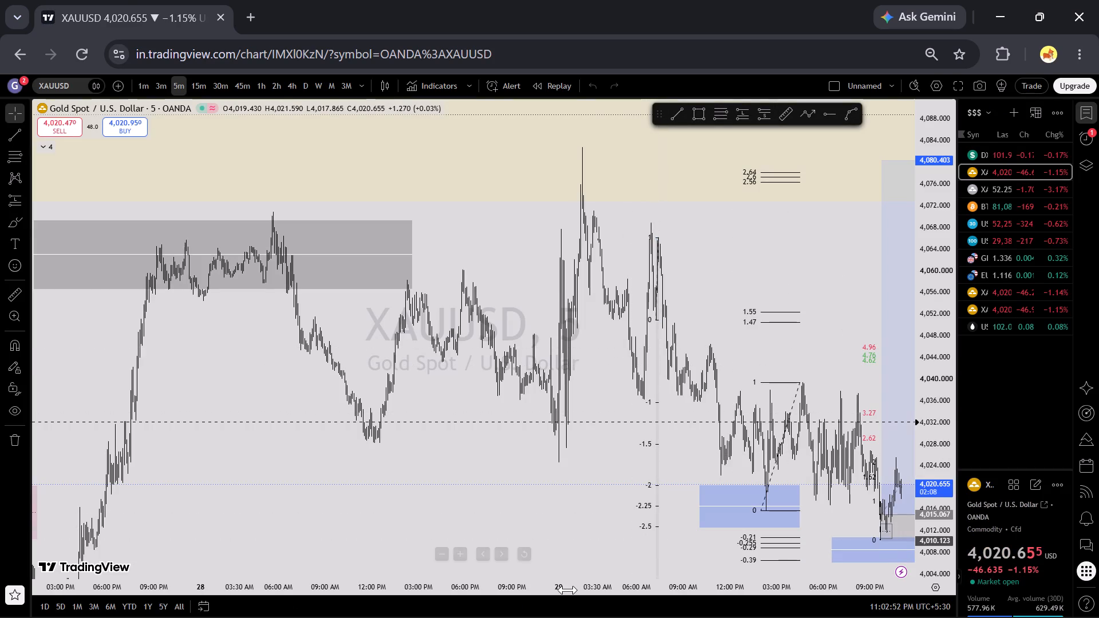
# Examine the recent XAUUSD price action around the marked zones and the long position on the 5-minute chart.
pyautogui.moveTo(563, 592); pyautogui.dragTo(301, 595)
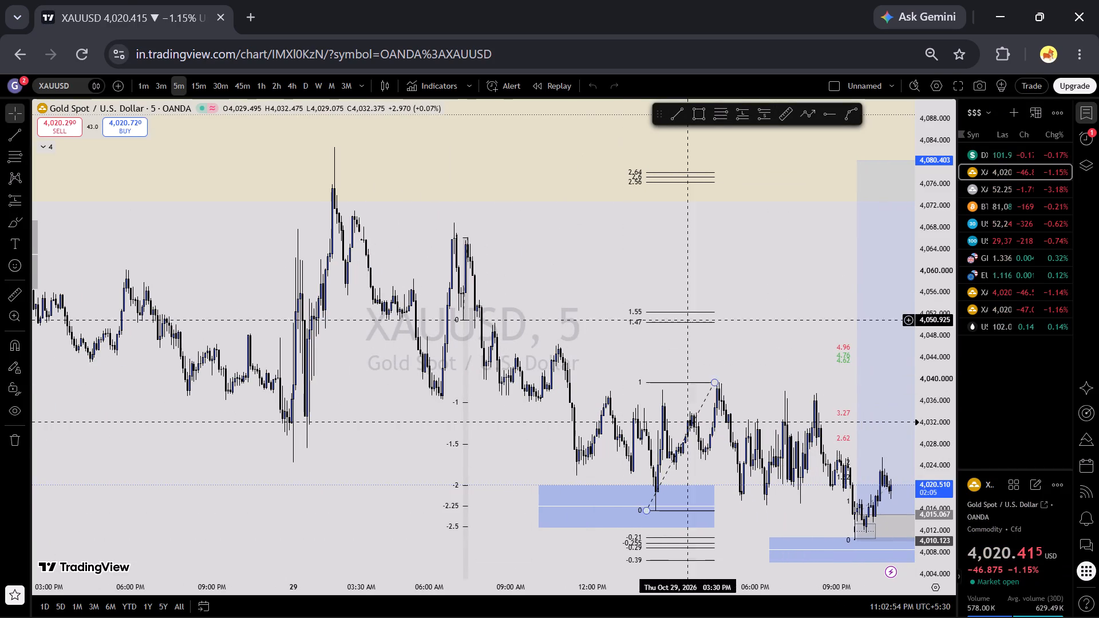
pyautogui.moveTo(749, 281); pyautogui.dragTo(536, 179)
pyautogui.moveTo(583, 260); pyautogui.dragTo(460, 247)
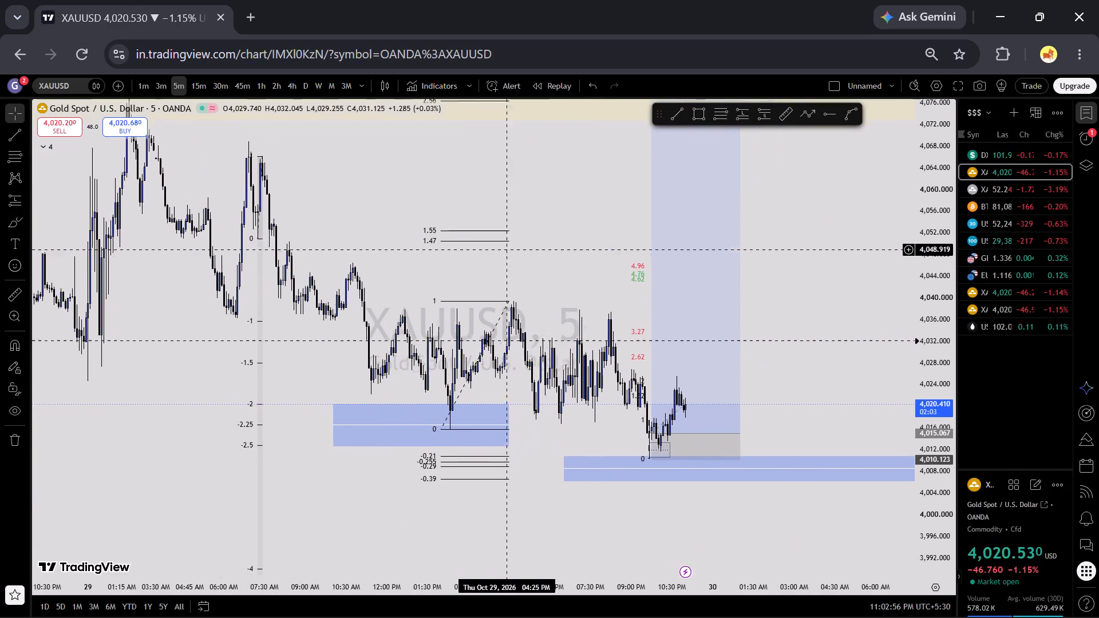
pyautogui.moveTo(460, 247); pyautogui.dragTo(460, 247)
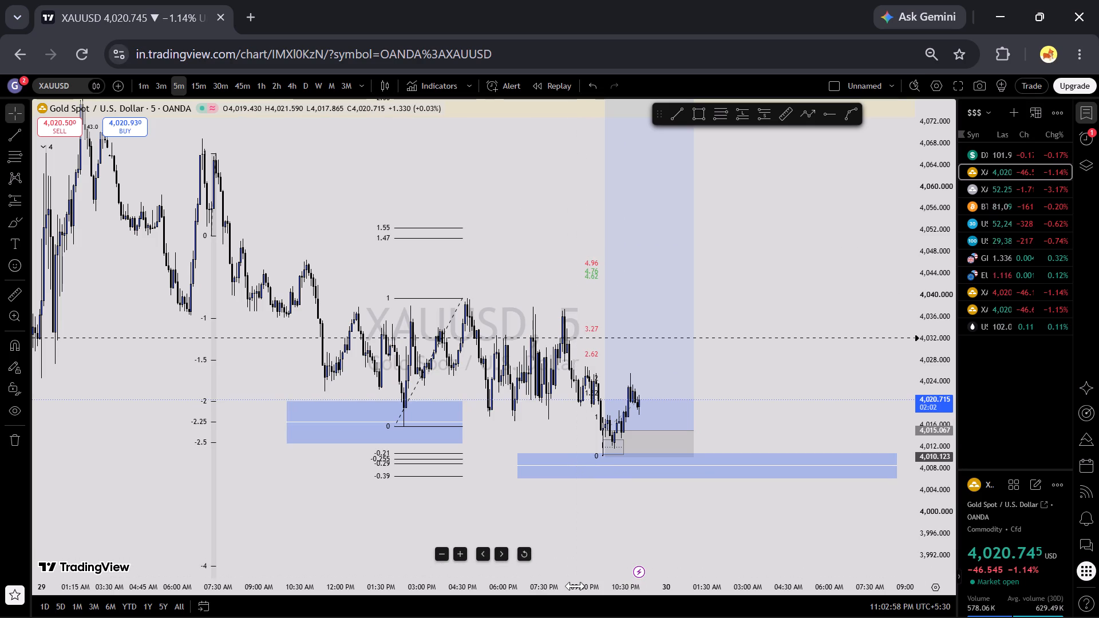
pyautogui.moveTo(575, 586); pyautogui.dragTo(456, 577)
pyautogui.moveTo(712, 401); pyautogui.dragTo(741, 427)
pyautogui.click(741, 427)
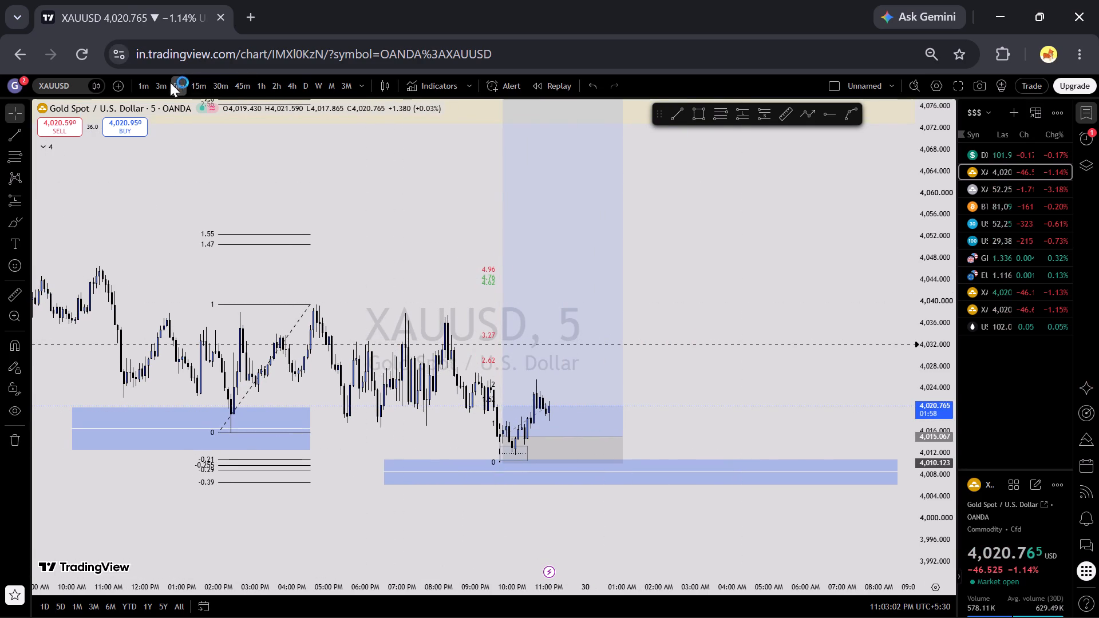
# Switch XAUUSD to the 1-hour timeframe and examine the wider price structure and the marked levels above and below.
pyautogui.click(266, 79)
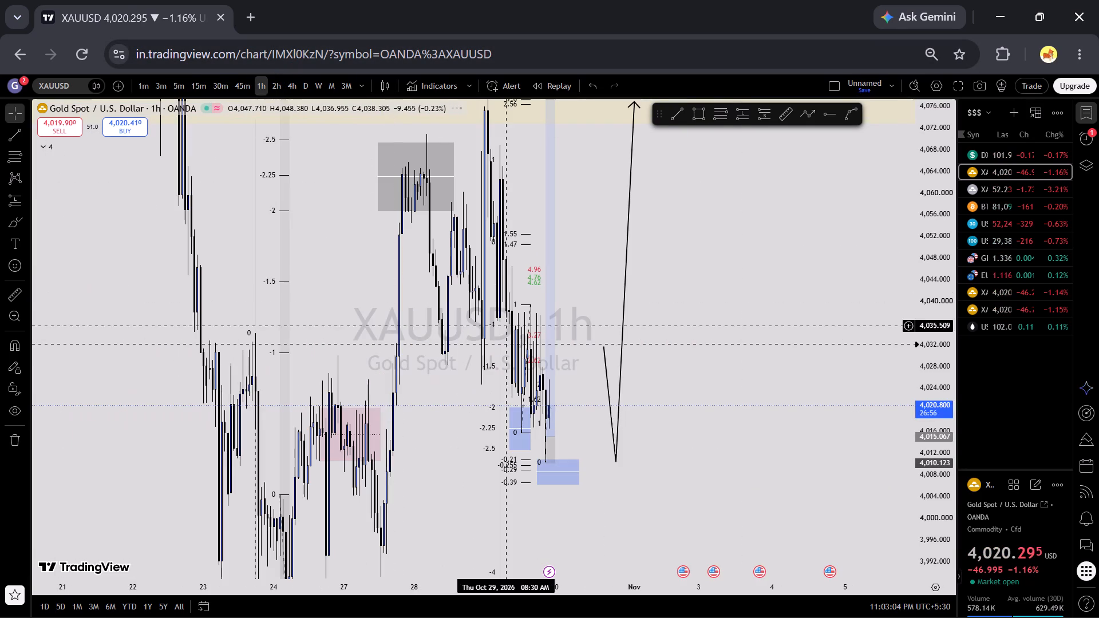
pyautogui.moveTo(536, 593); pyautogui.dragTo(253, 591)
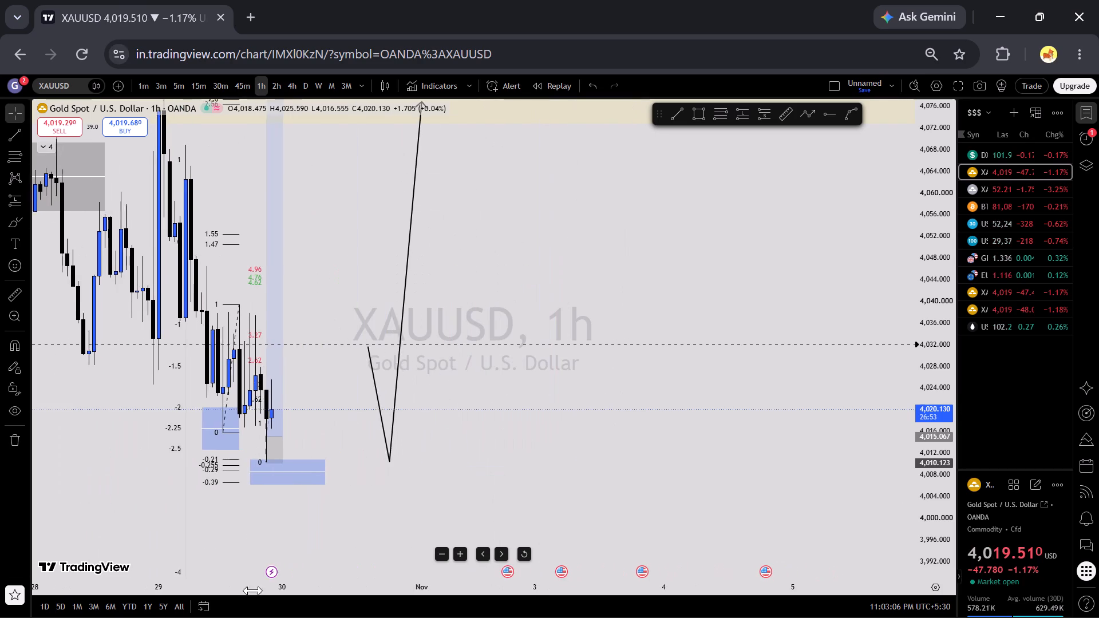
pyautogui.moveTo(253, 591); pyautogui.dragTo(254, 591)
pyautogui.moveTo(446, 499); pyautogui.dragTo(666, 457)
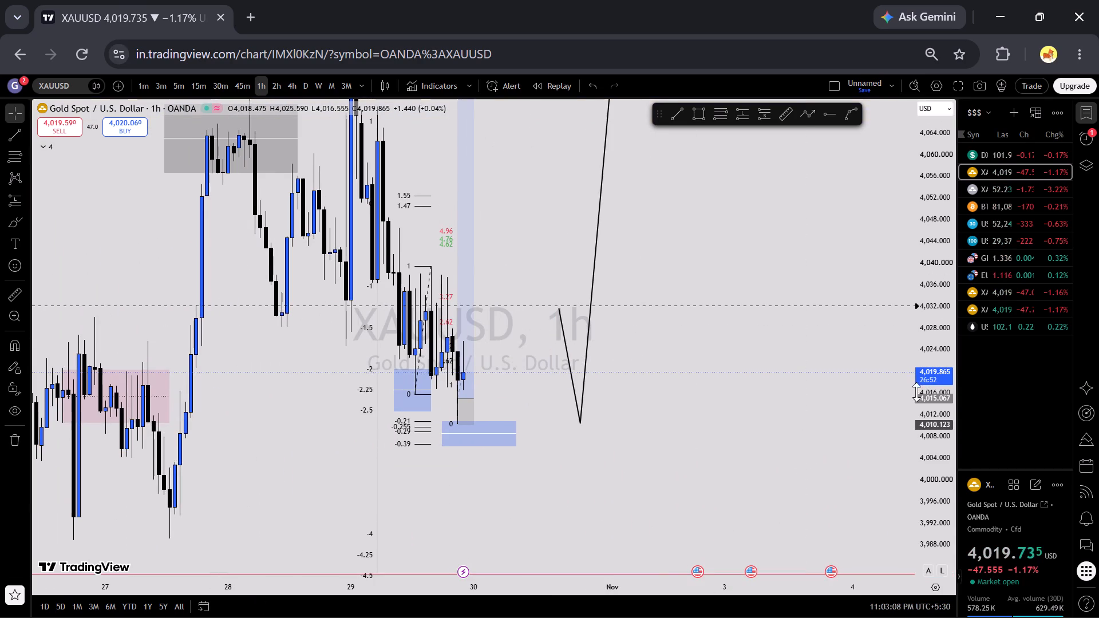
pyautogui.moveTo(934, 377); pyautogui.dragTo(932, 549)
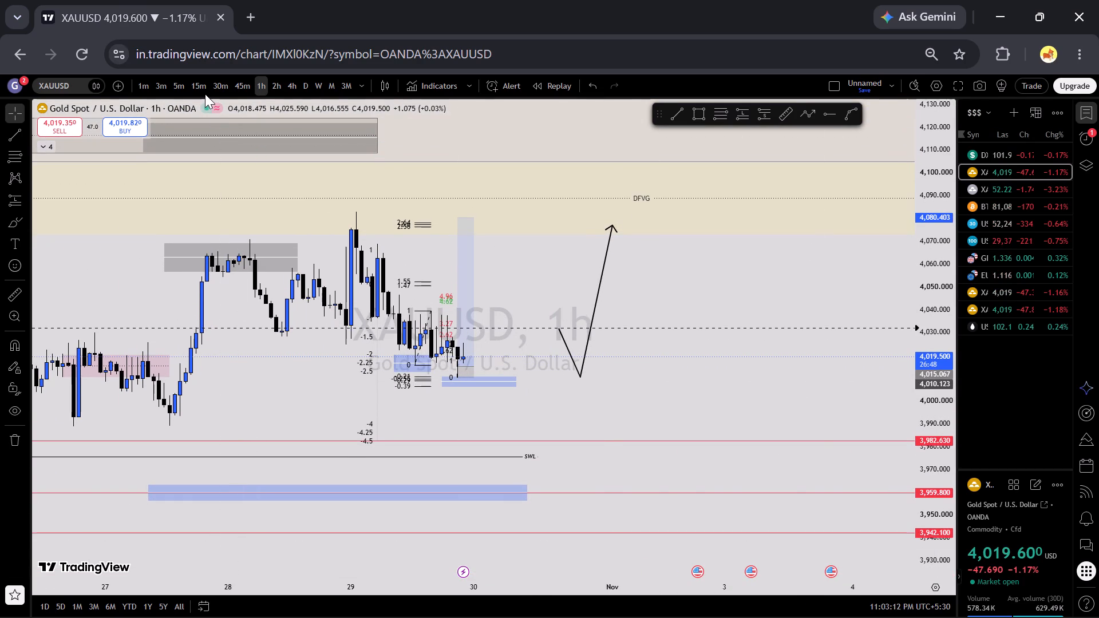
# Switch XAUUSD to the 15-minute timeframe and examine the price swings from 23 October through the latest low.
pyautogui.click(196, 88)
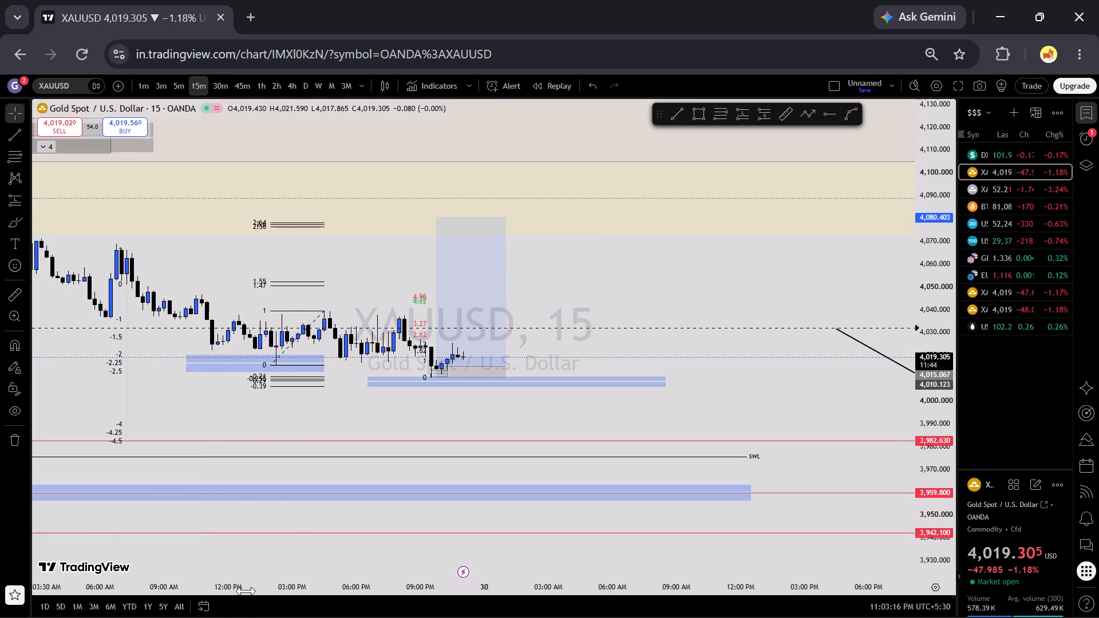
pyautogui.moveTo(252, 589); pyautogui.dragTo(491, 601)
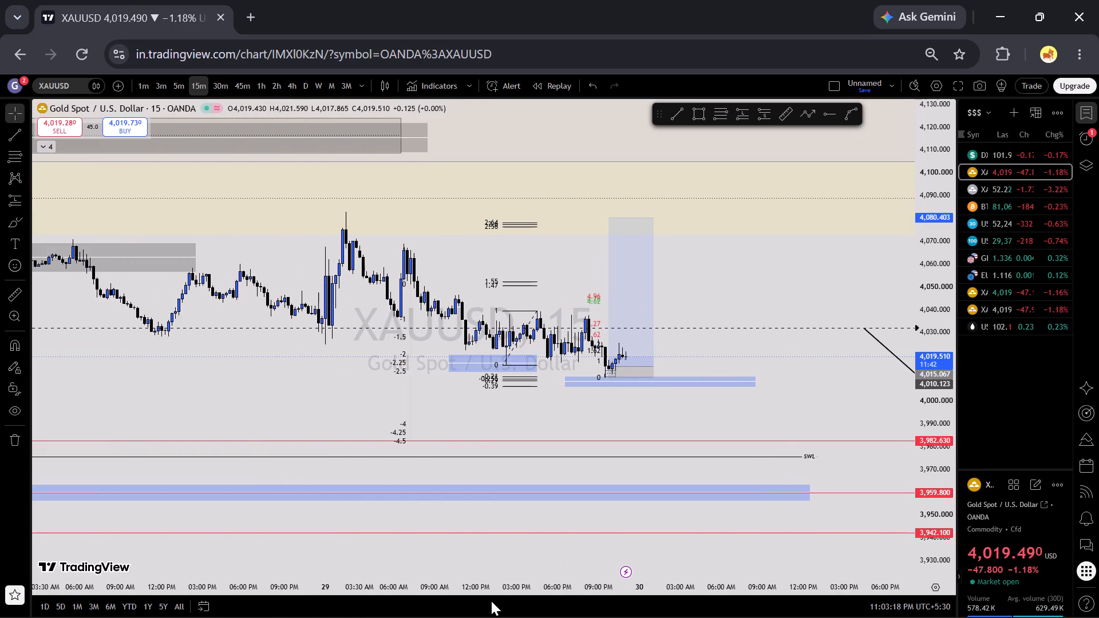
pyautogui.moveTo(491, 601); pyautogui.dragTo(620, 617)
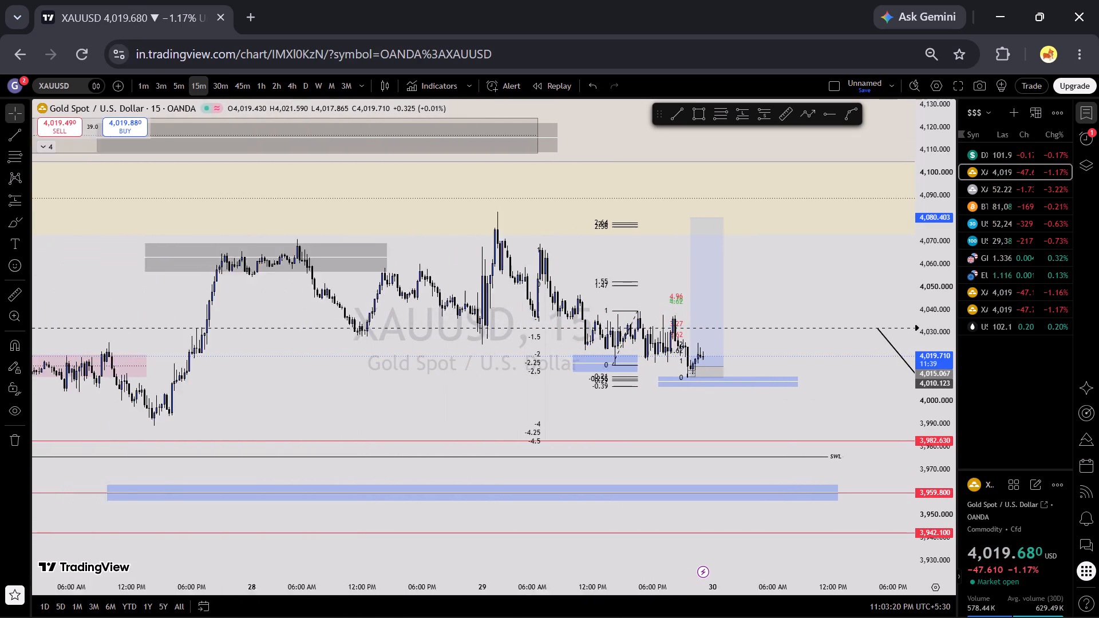
pyautogui.moveTo(620, 617); pyautogui.dragTo(699, 608)
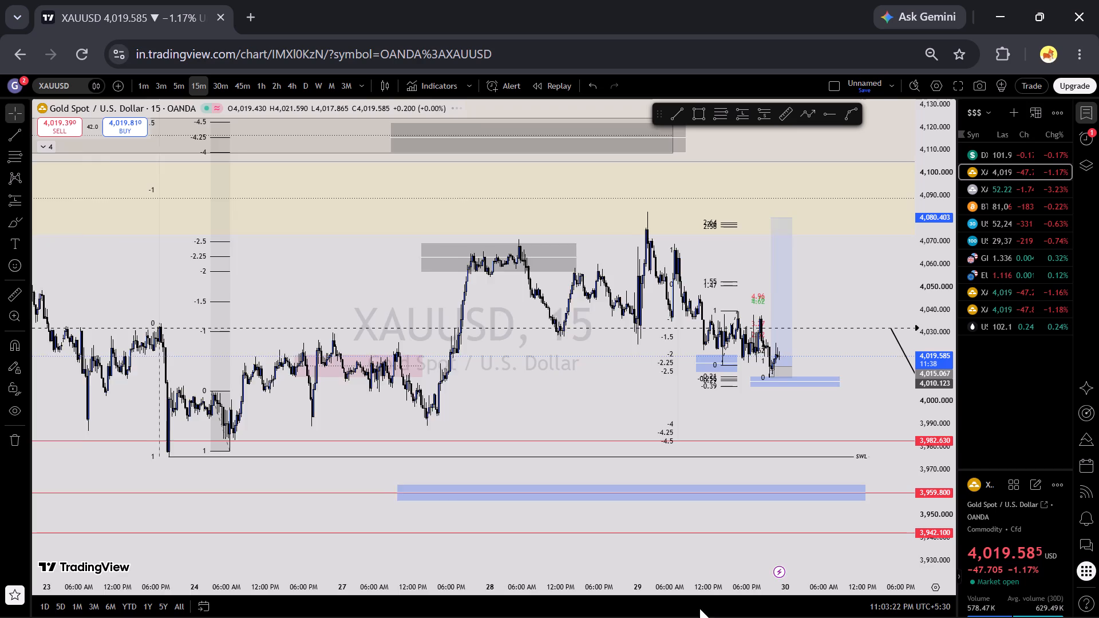
pyautogui.moveTo(699, 608); pyautogui.dragTo(560, 587)
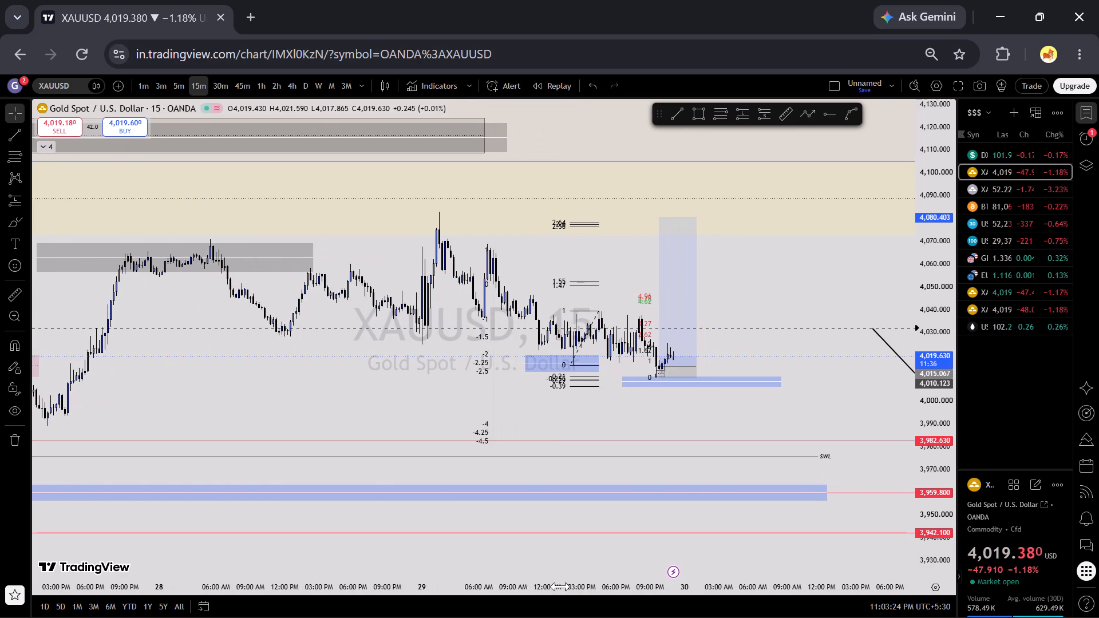
pyautogui.moveTo(560, 587); pyautogui.dragTo(492, 567)
pyautogui.moveTo(935, 469); pyautogui.dragTo(897, 292)
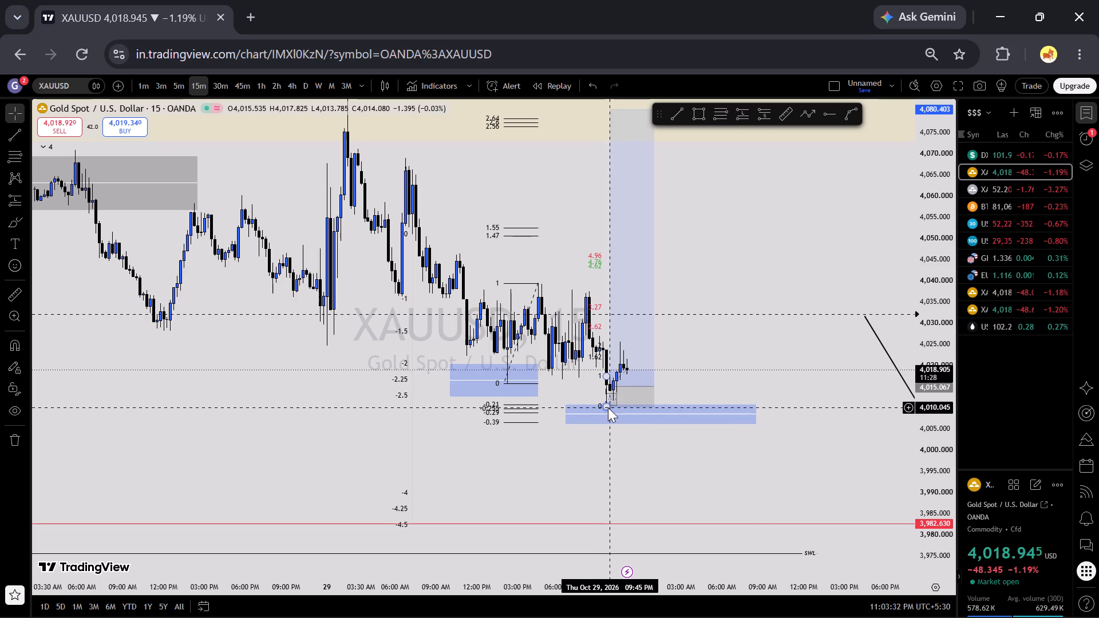
# Examine the XAUUSD price action and drawings around the latest low on the 15-minute chart and dismiss the upgrade offer.
pyautogui.click(608, 407)
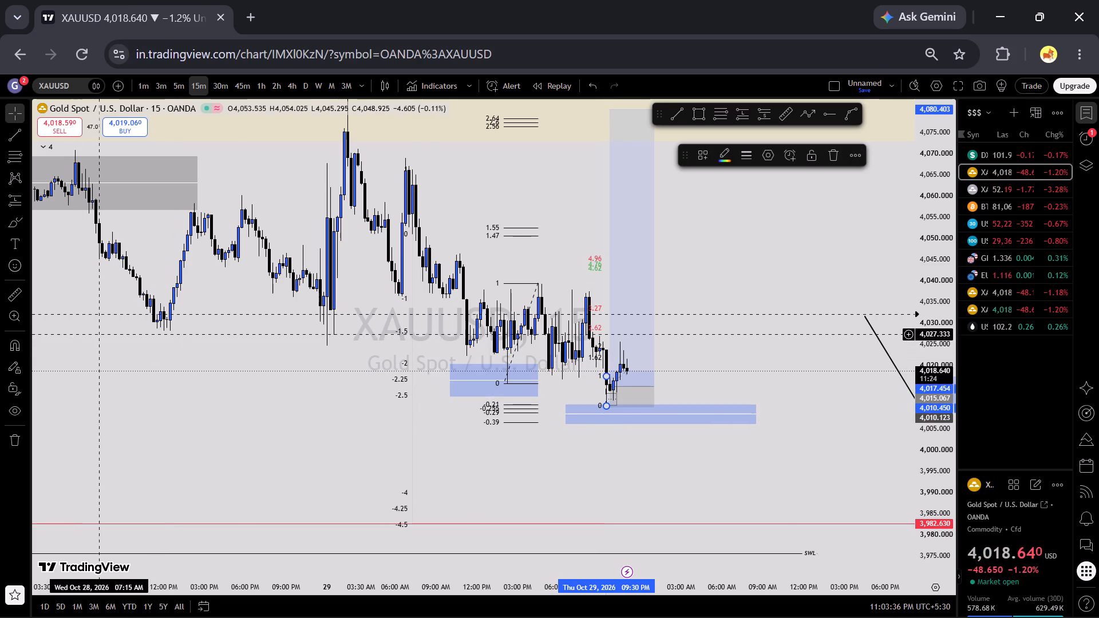
pyautogui.click(764, 358)
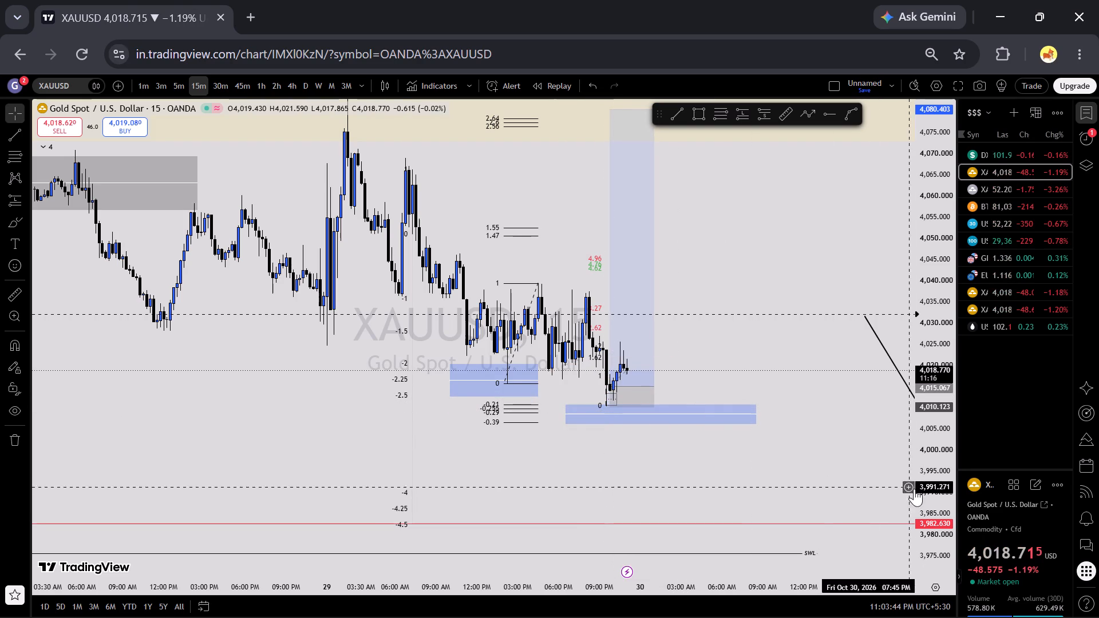
pyautogui.moveTo(953, 496); pyautogui.dragTo(928, 433)
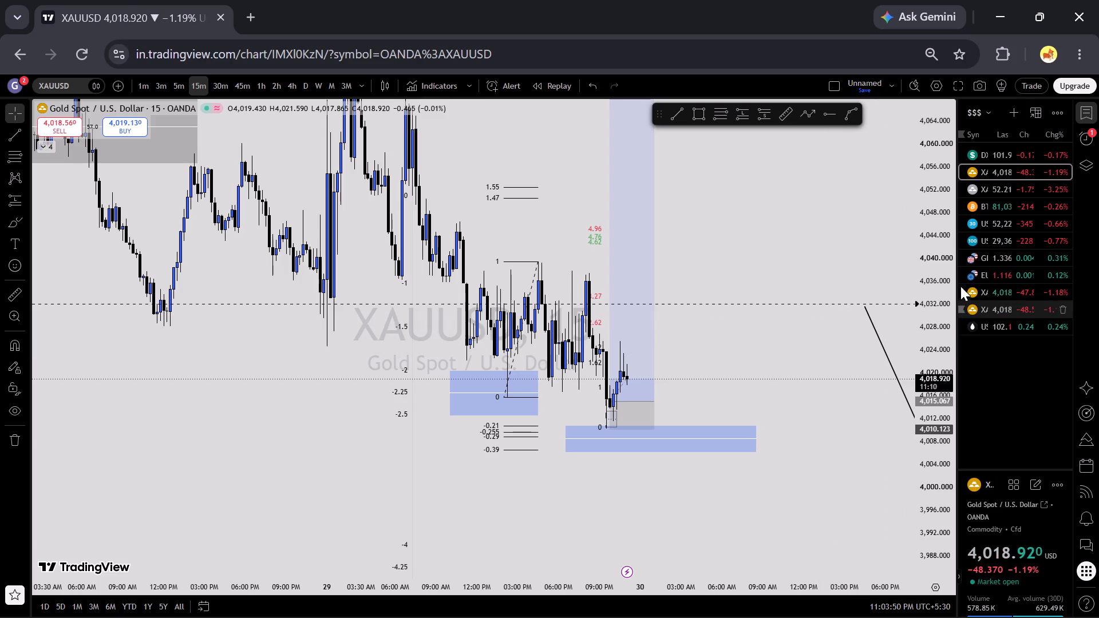
pyautogui.moveTo(947, 272); pyautogui.dragTo(947, 342)
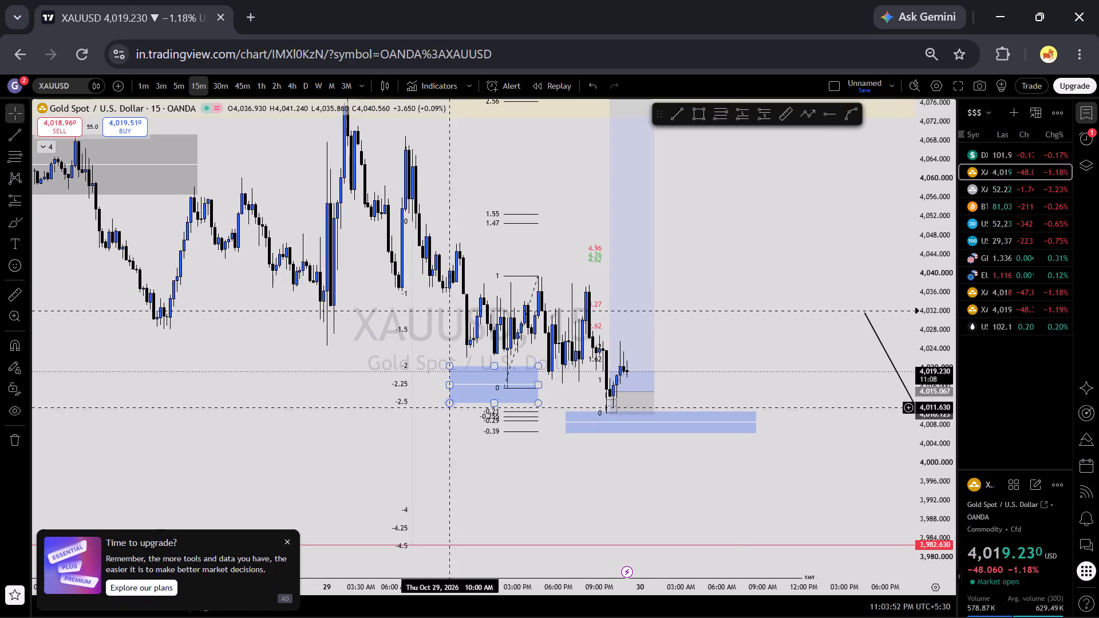
pyautogui.click(284, 540)
# Switch XAUUSD to the 1-minute timeframe and examine the price action around the latest low and the long position.
pyautogui.click(142, 90)
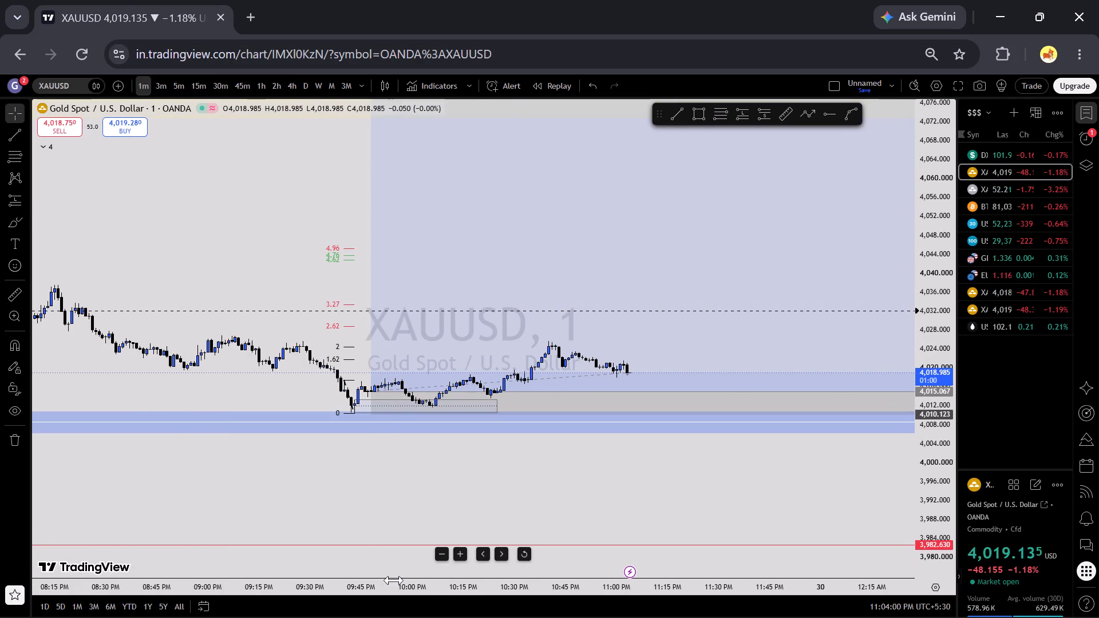
pyautogui.moveTo(393, 583); pyautogui.dragTo(680, 614)
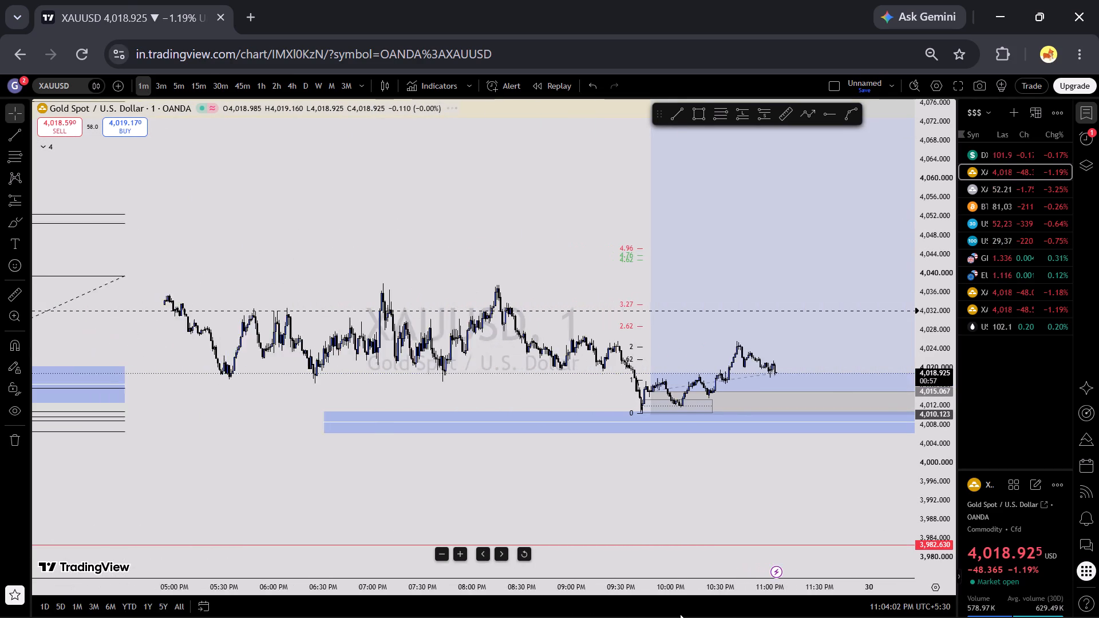
pyautogui.moveTo(680, 614); pyautogui.dragTo(688, 614)
pyautogui.click(807, 485)
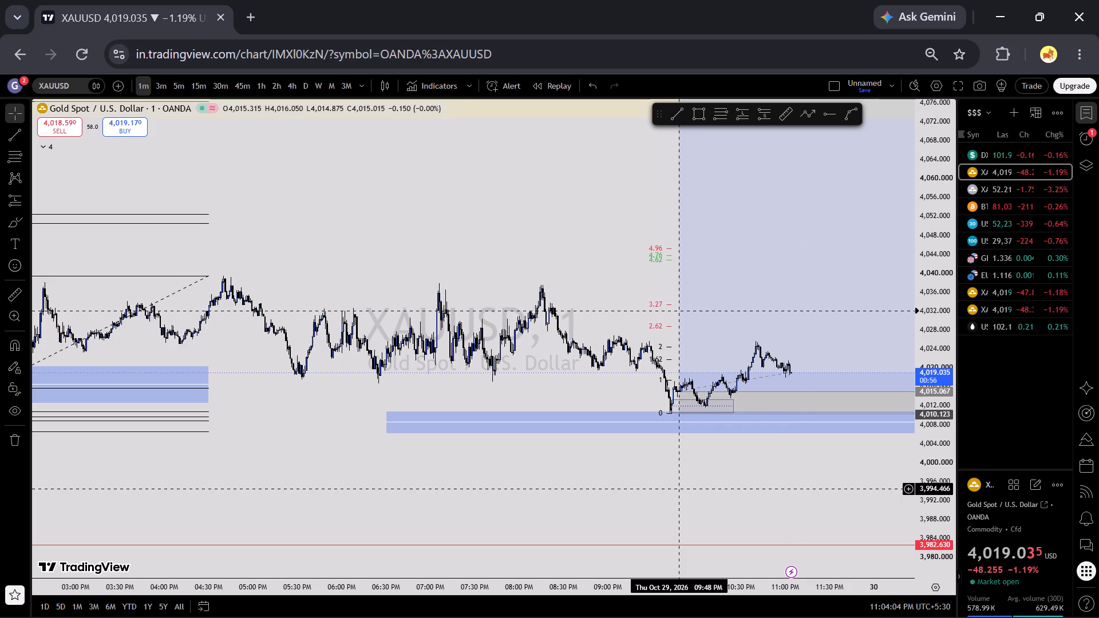
pyautogui.moveTo(678, 489); pyautogui.dragTo(468, 520)
pyautogui.click(932, 459)
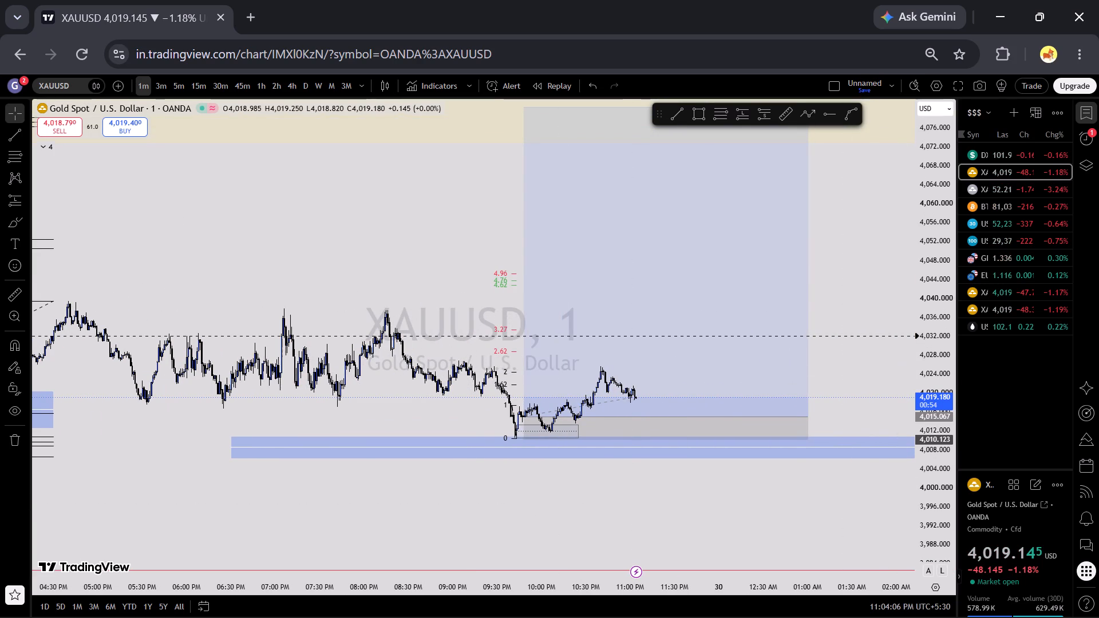
pyautogui.moveTo(935, 309); pyautogui.dragTo(891, 0)
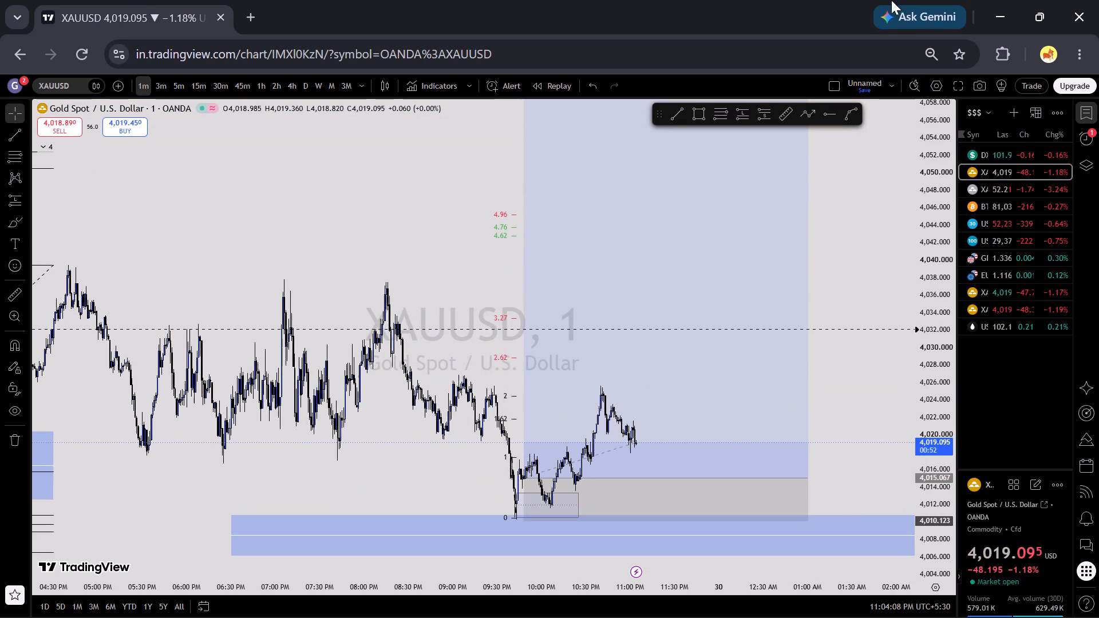
pyautogui.moveTo(926, 293); pyautogui.dragTo(959, 60)
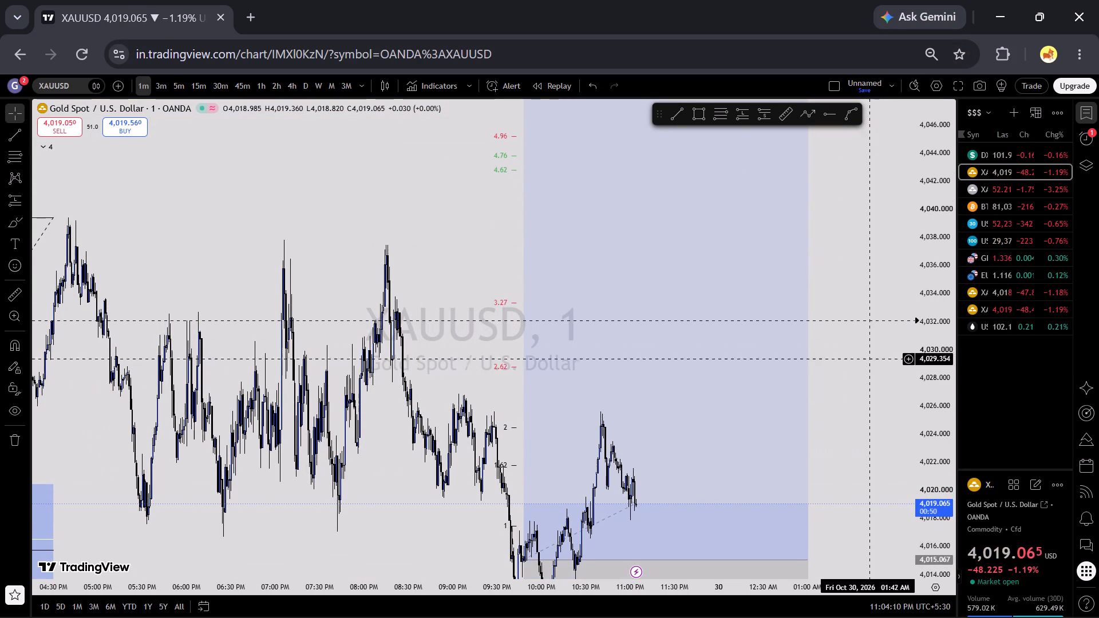
pyautogui.moveTo(863, 383); pyautogui.dragTo(959, 100)
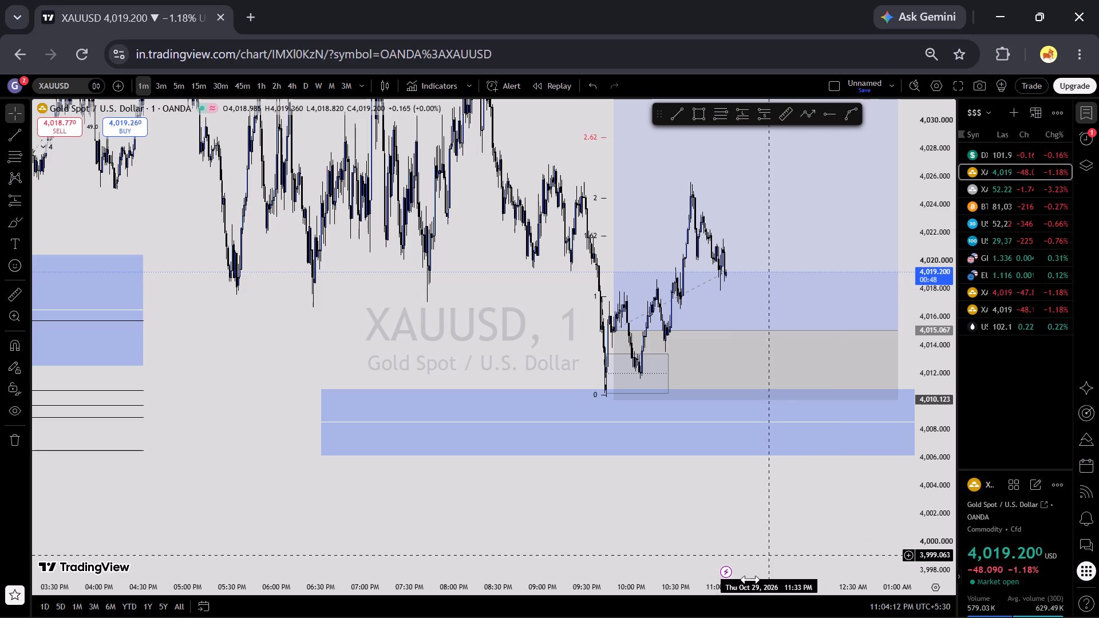
pyautogui.moveTo(762, 590); pyautogui.dragTo(588, 582)
pyautogui.moveTo(581, 509); pyautogui.dragTo(618, 528)
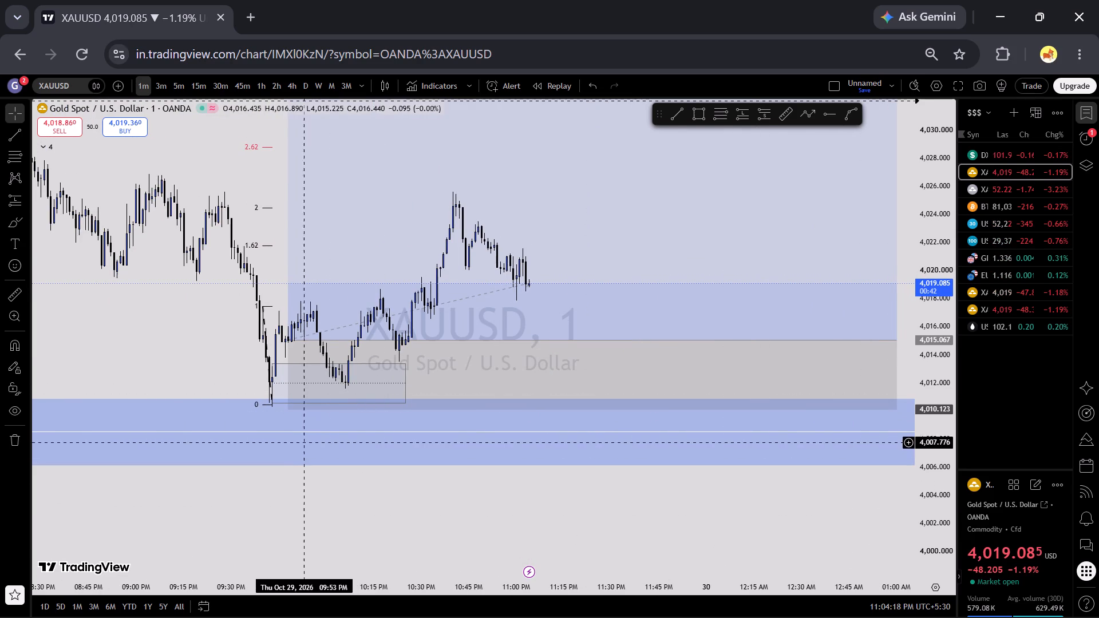
# Raise the long position's stop level to about 4,014.90, just below its entry level.
pyautogui.moveTo(288, 411); pyautogui.dragTo(280, 384)
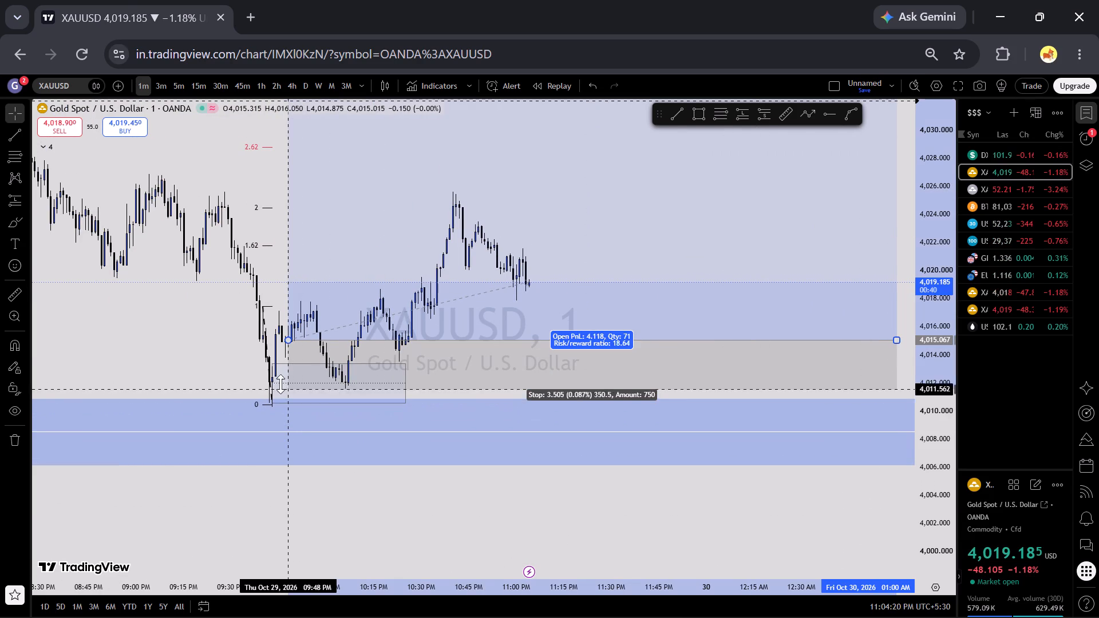
pyautogui.moveTo(280, 384); pyautogui.dragTo(288, 342)
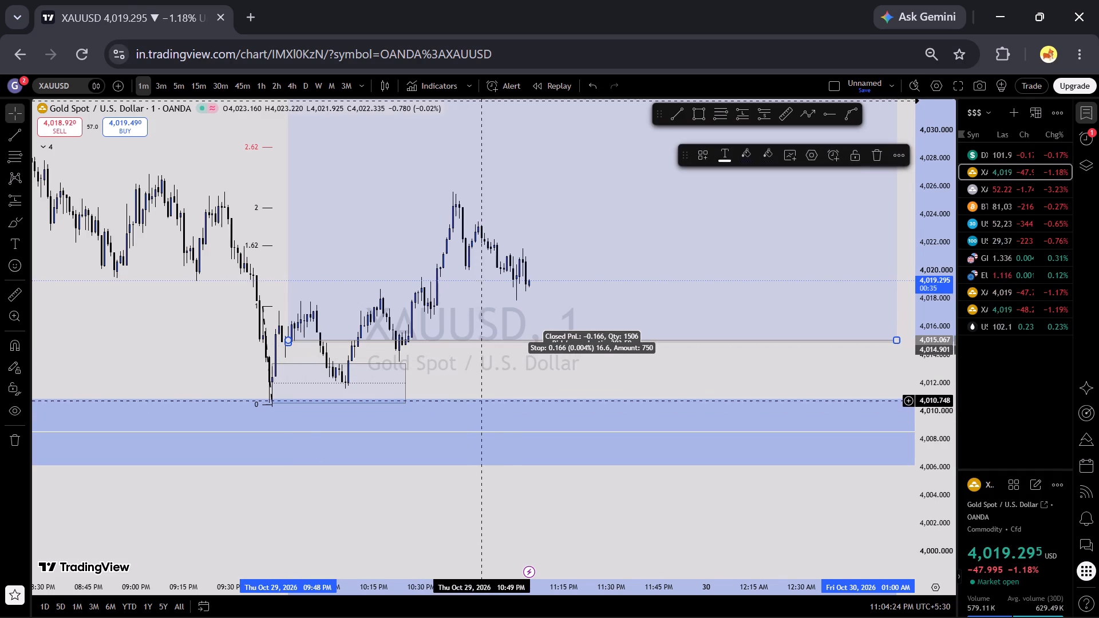
# Check the long position against the price swings on the 3-minute timeframe and return to the 1-minute timeframe.
pyautogui.moveTo(476, 374); pyautogui.dragTo(393, 468)
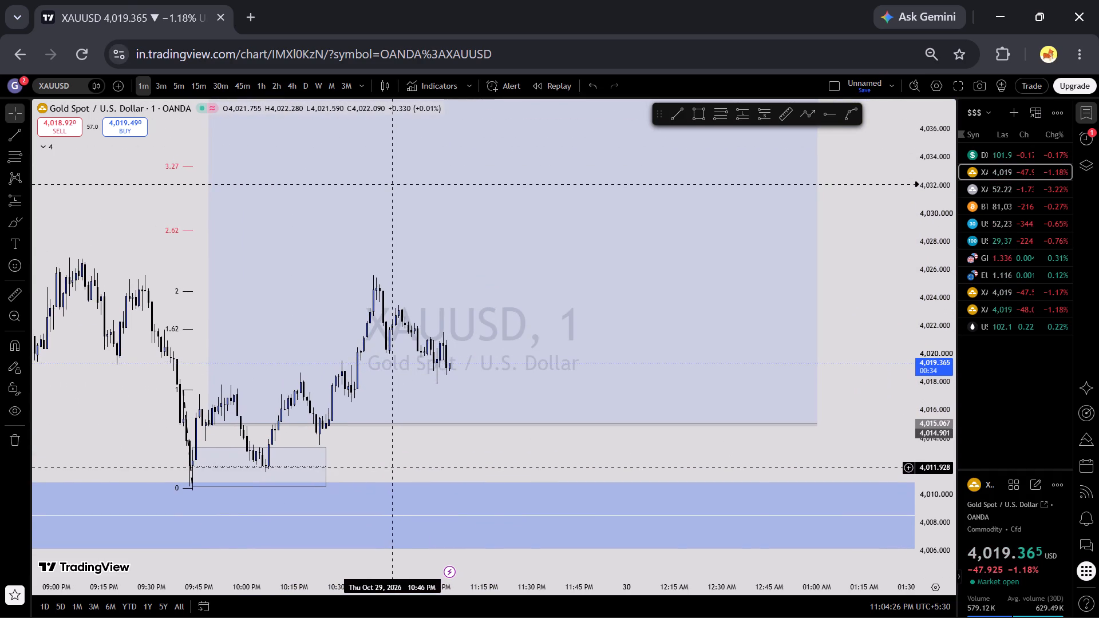
pyautogui.moveTo(930, 316); pyautogui.dragTo(925, 348)
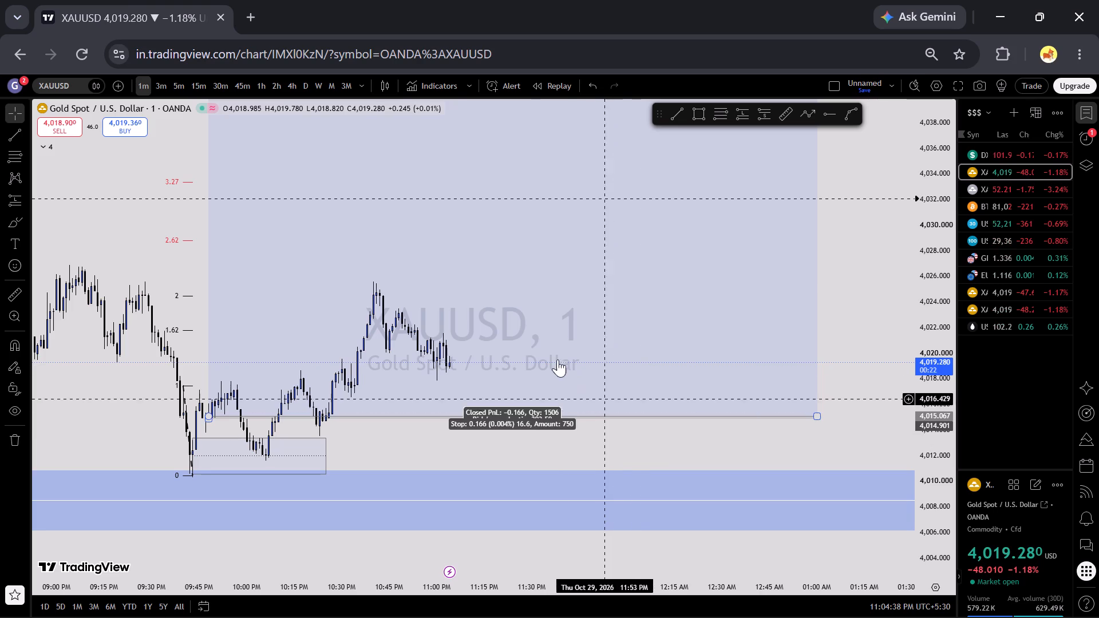
pyautogui.click(159, 82)
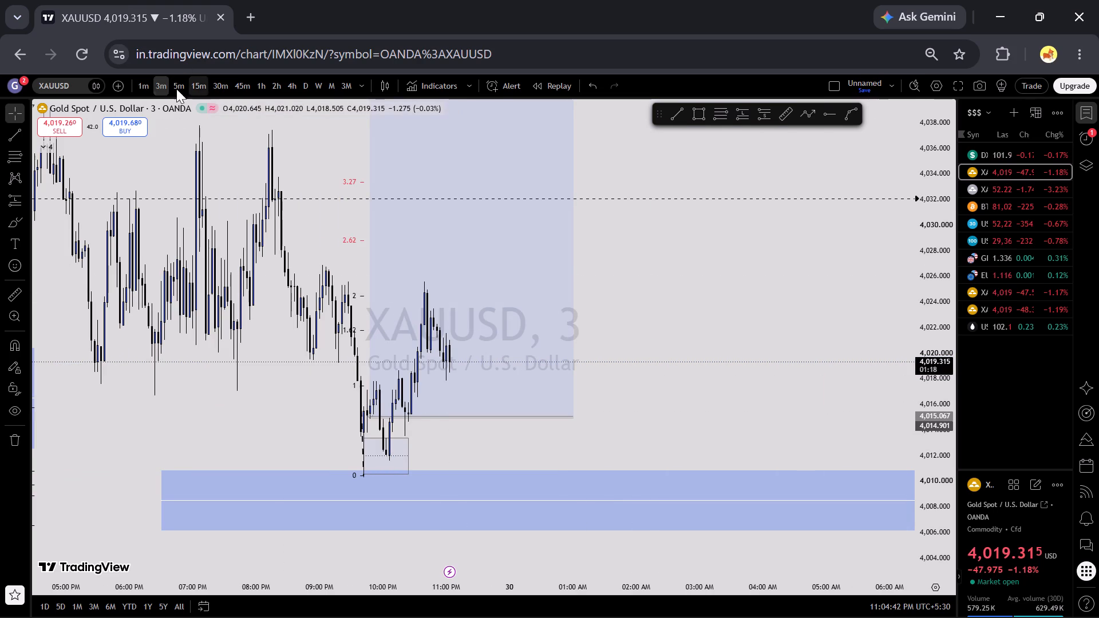
pyautogui.click(142, 90)
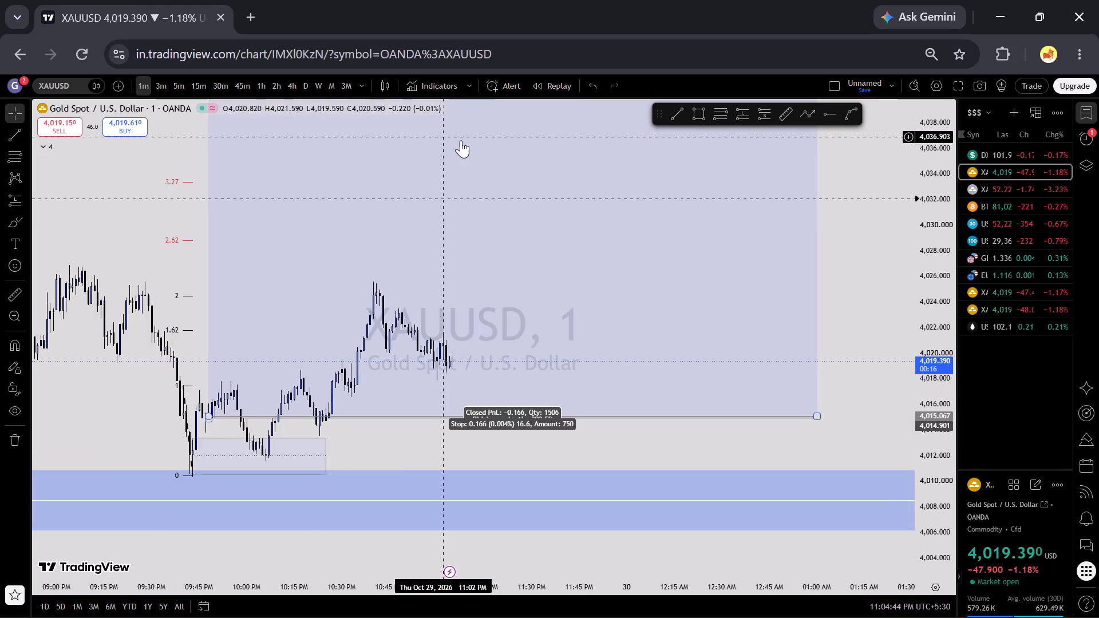
# Draw a magnet-snapped rectangle with the Buying OB template from 4,019.22 at 10:33 PM down to about 4,016.7 near 11:27 PM.
pyautogui.click(703, 109)
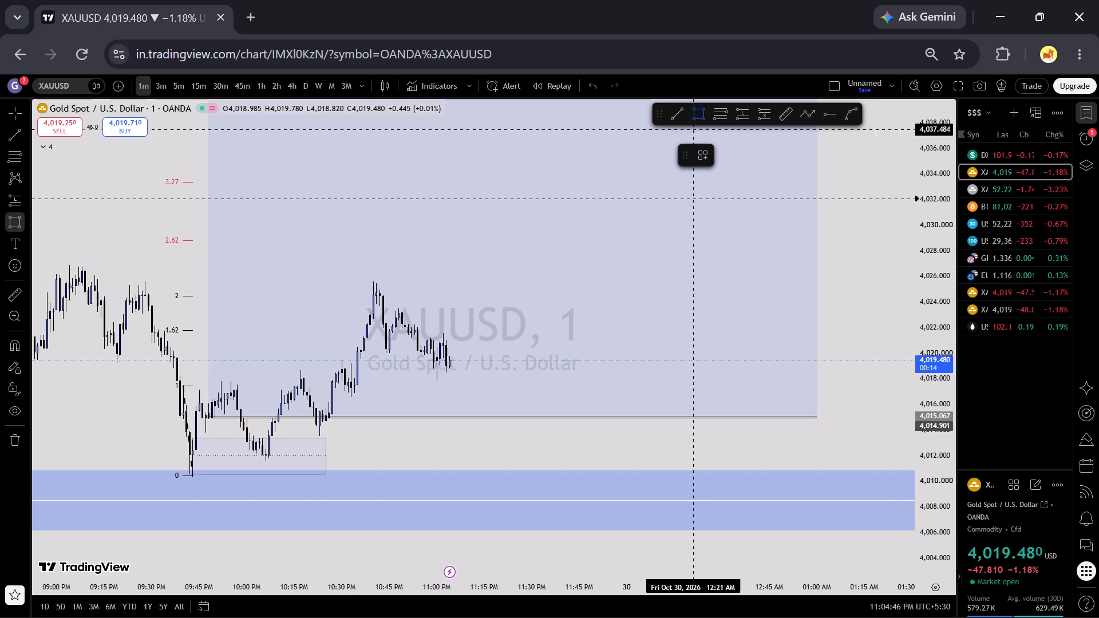
pyautogui.click(702, 147)
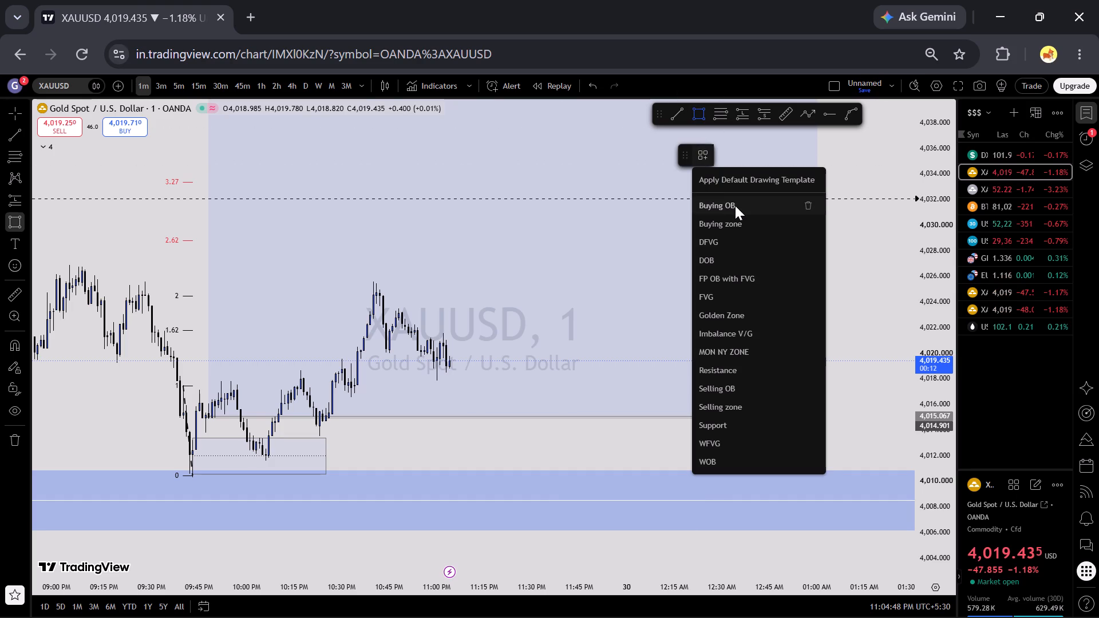
pyautogui.click(735, 205)
pyautogui.click(19, 338)
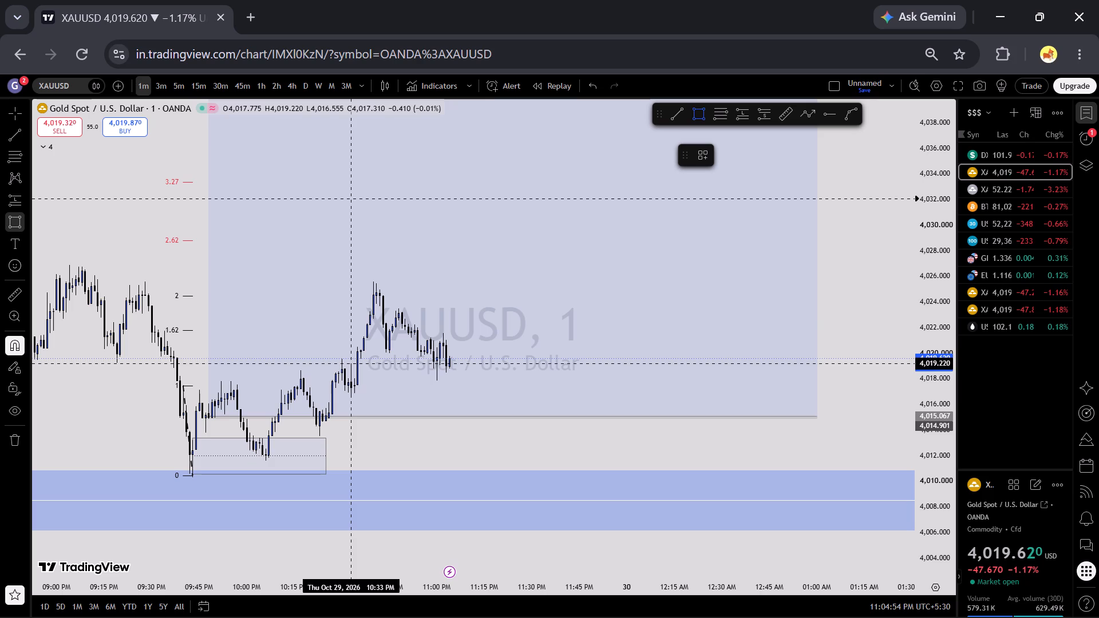
pyautogui.moveTo(352, 344); pyautogui.dragTo(521, 395)
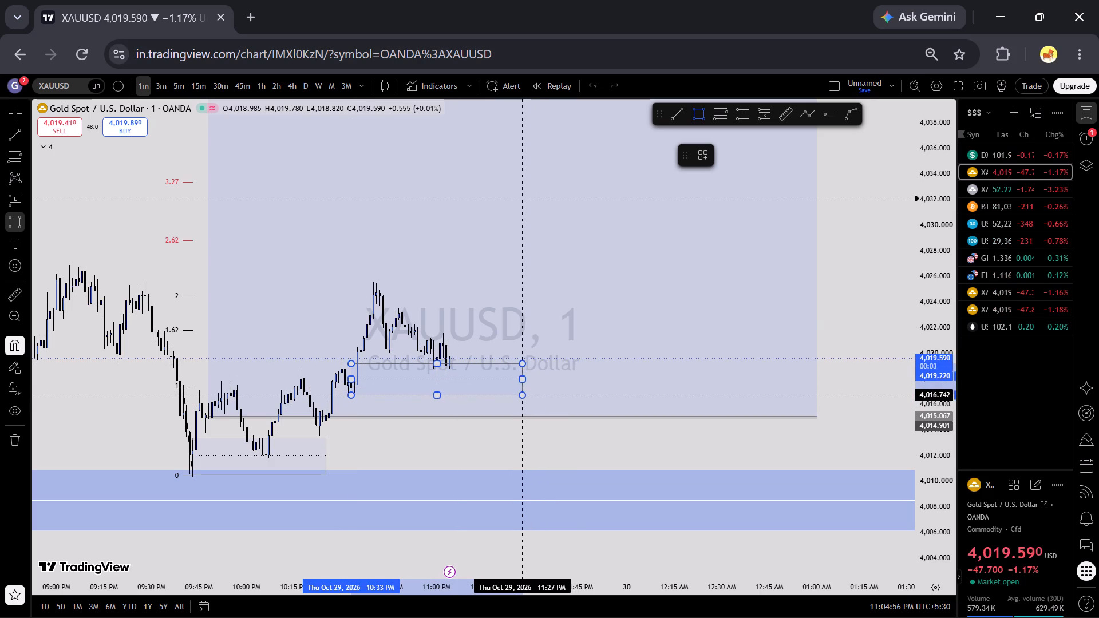
pyautogui.moveTo(521, 395); pyautogui.dragTo(519, 396)
pyautogui.click(519, 396)
pyautogui.click(557, 457)
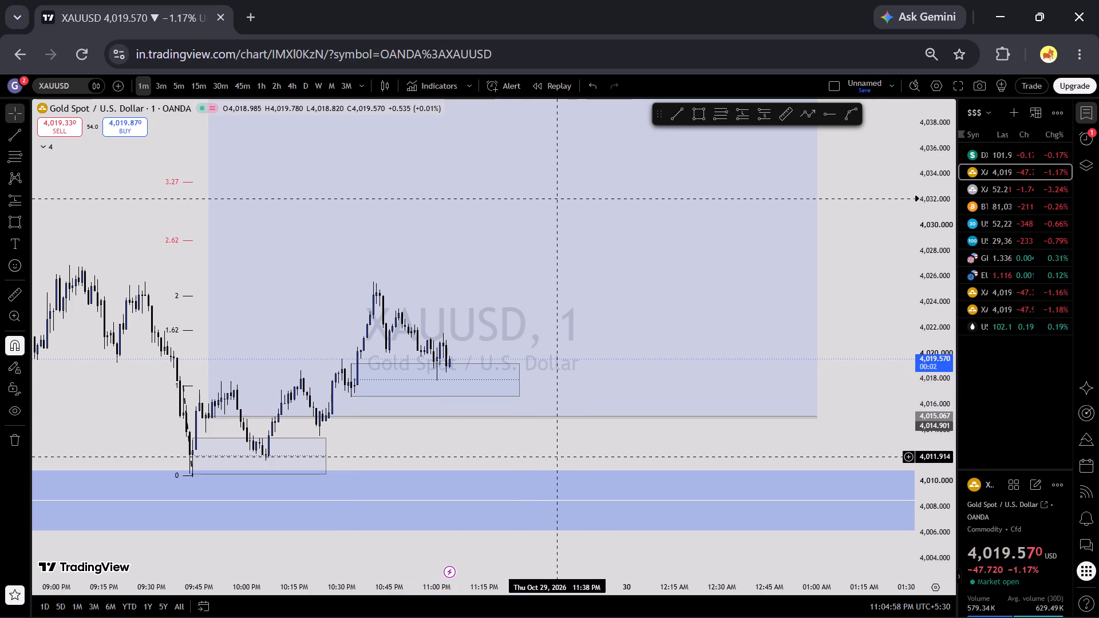
# Examine the XAUUSD price action around the new Buying OB rectangle on the 1-minute chart.
pyautogui.moveTo(415, 591); pyautogui.dragTo(547, 583)
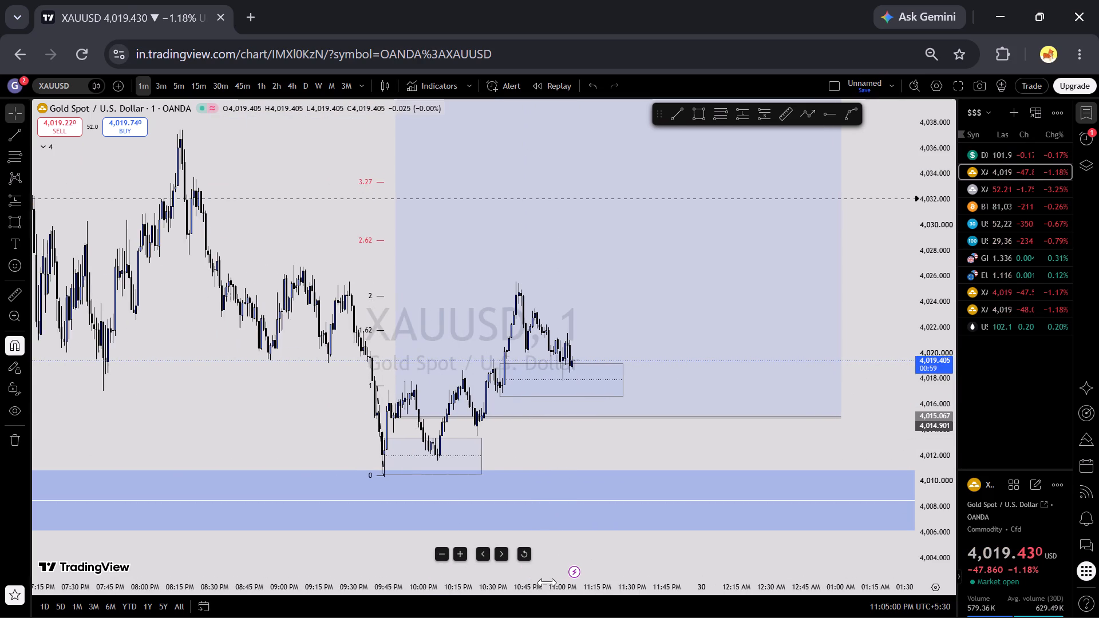
pyautogui.moveTo(547, 583); pyautogui.dragTo(545, 582)
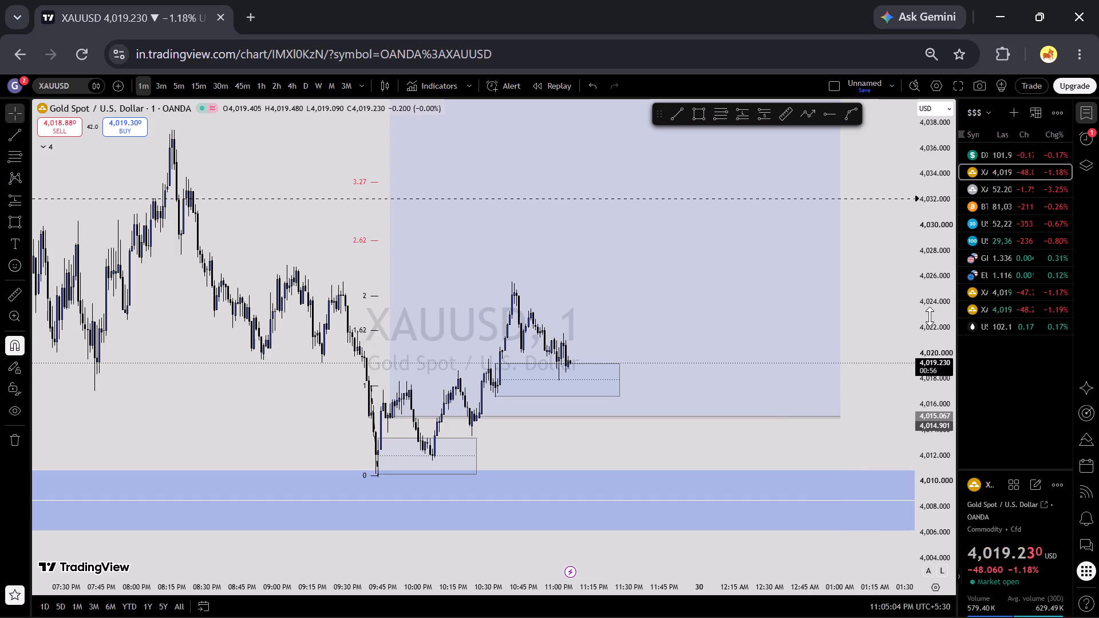
pyautogui.moveTo(936, 318); pyautogui.dragTo(931, 394)
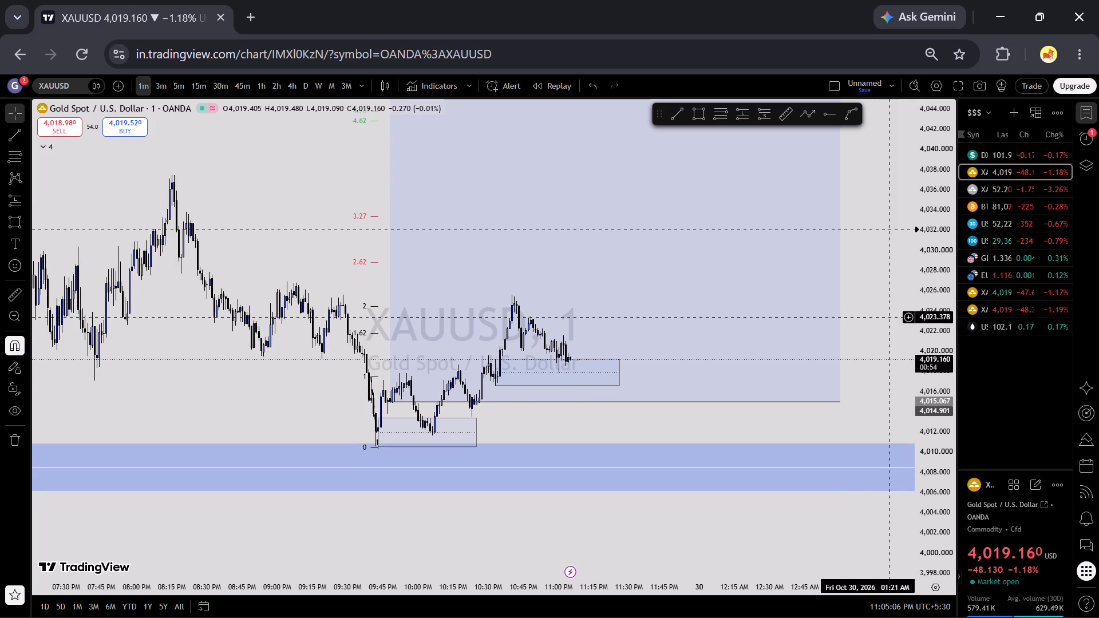
pyautogui.moveTo(888, 316); pyautogui.dragTo(880, 376)
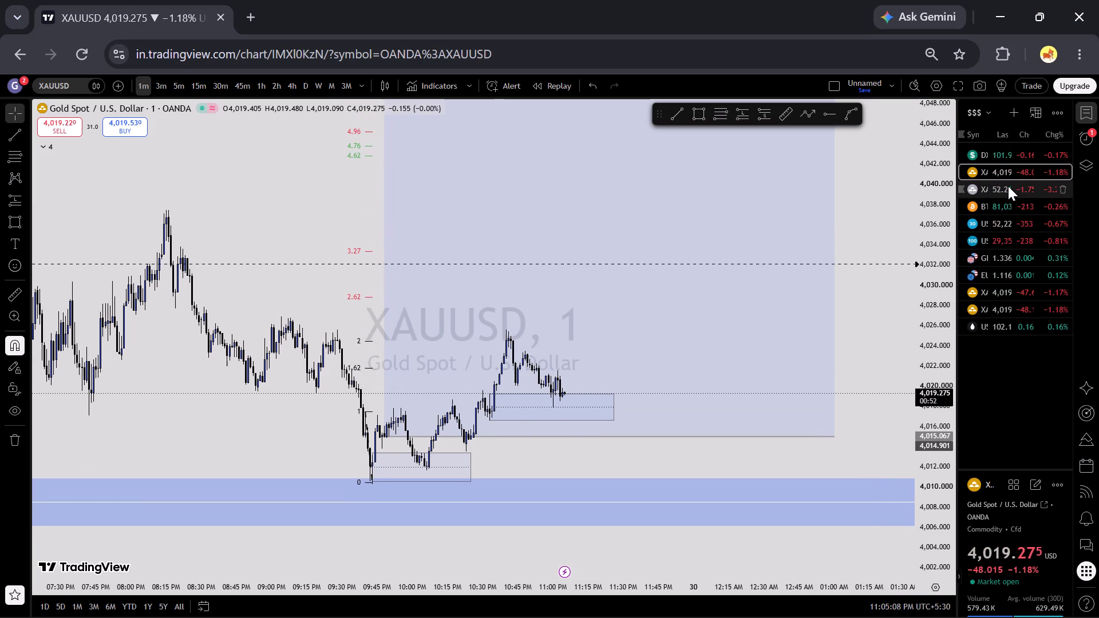
# Open BTCUSD from the watchlist on the 1-hour timeframe and examine its price structure against the marked zones and projected path.
pyautogui.click(1009, 197)
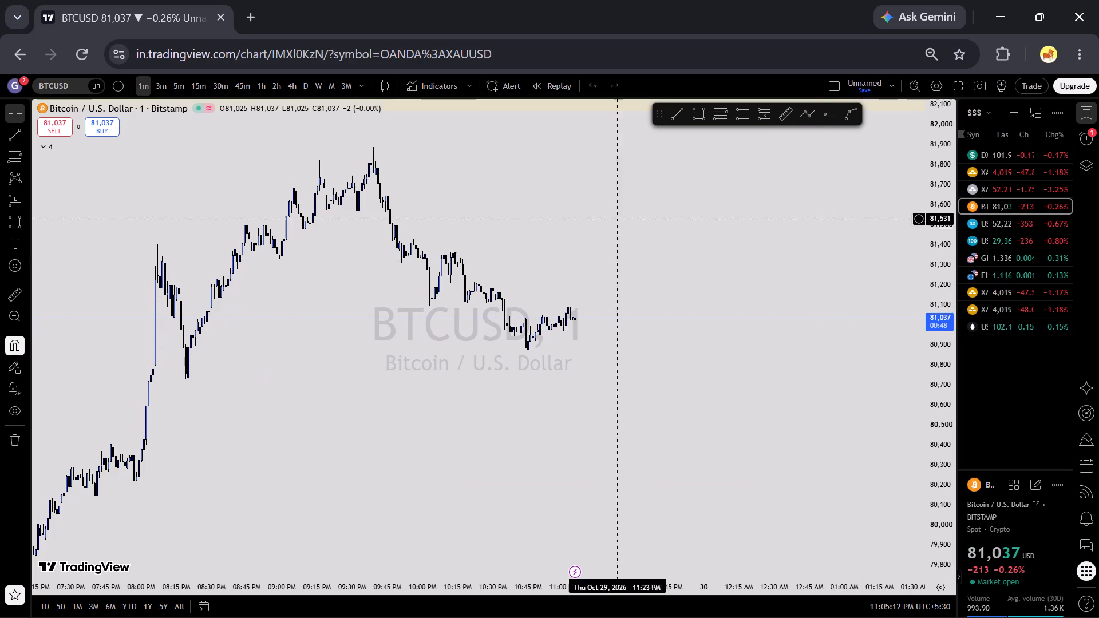
pyautogui.click(258, 90)
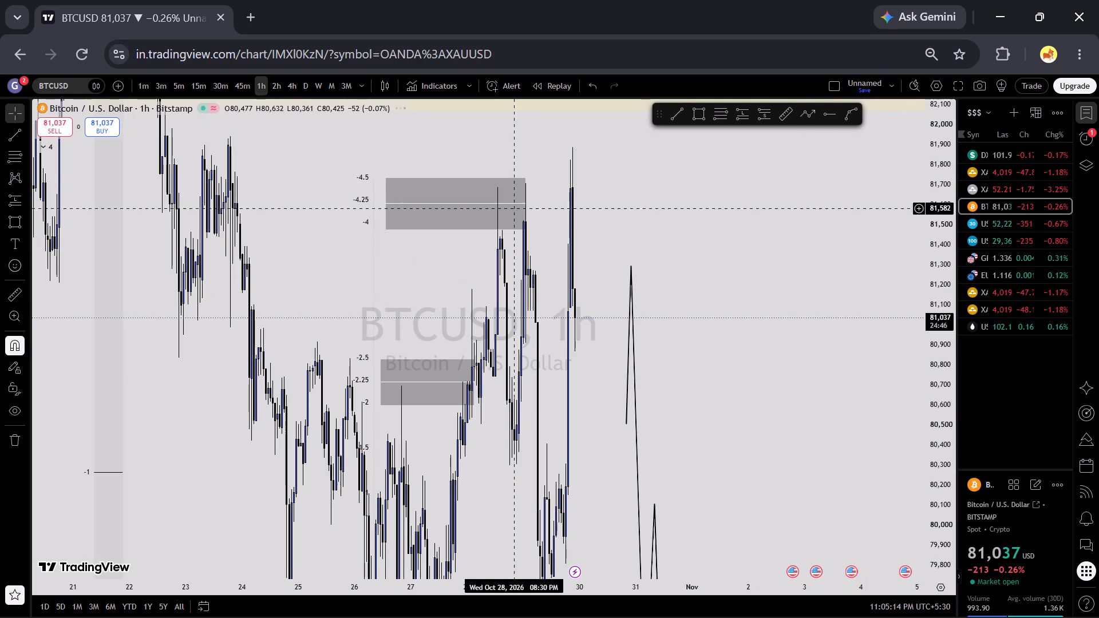
pyautogui.moveTo(946, 272); pyautogui.dragTo(986, 508)
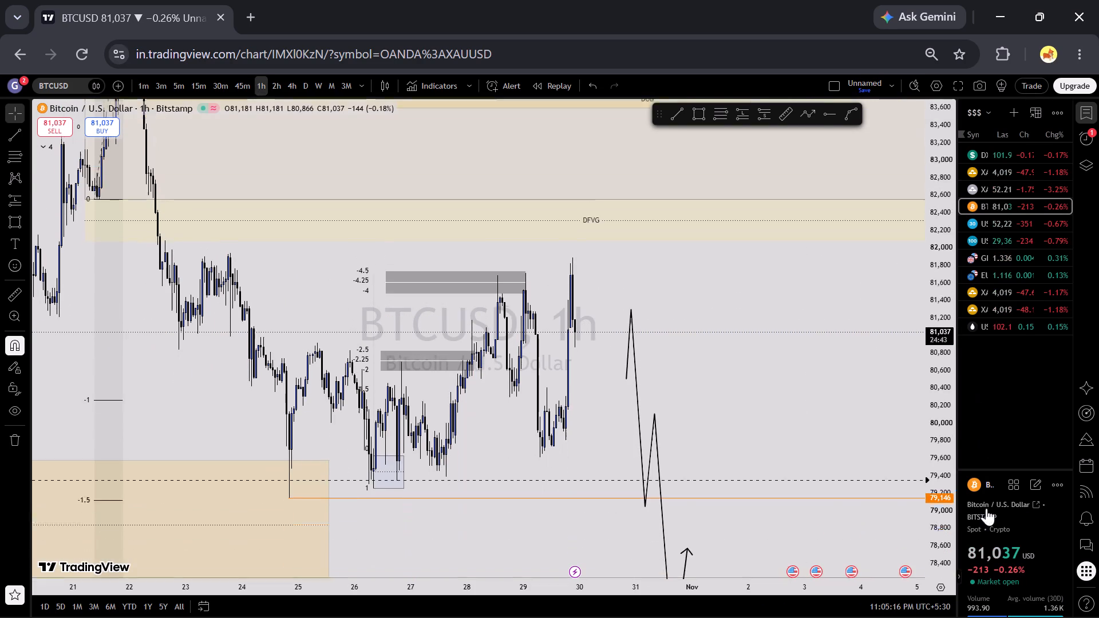
pyautogui.moveTo(986, 508); pyautogui.dragTo(979, 457)
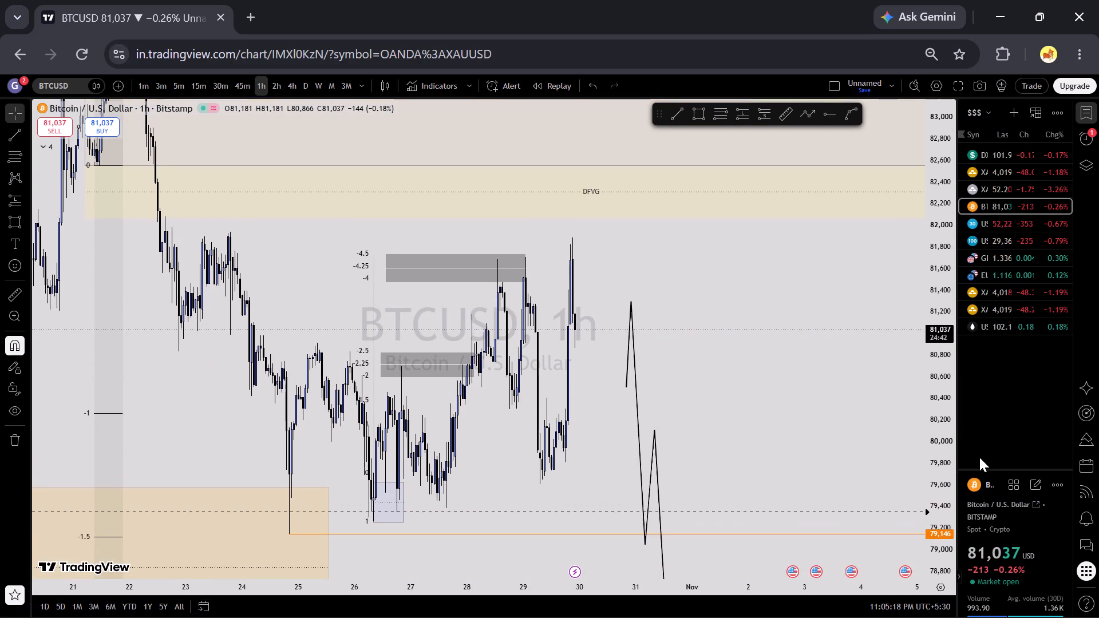
pyautogui.moveTo(979, 457); pyautogui.dragTo(994, 525)
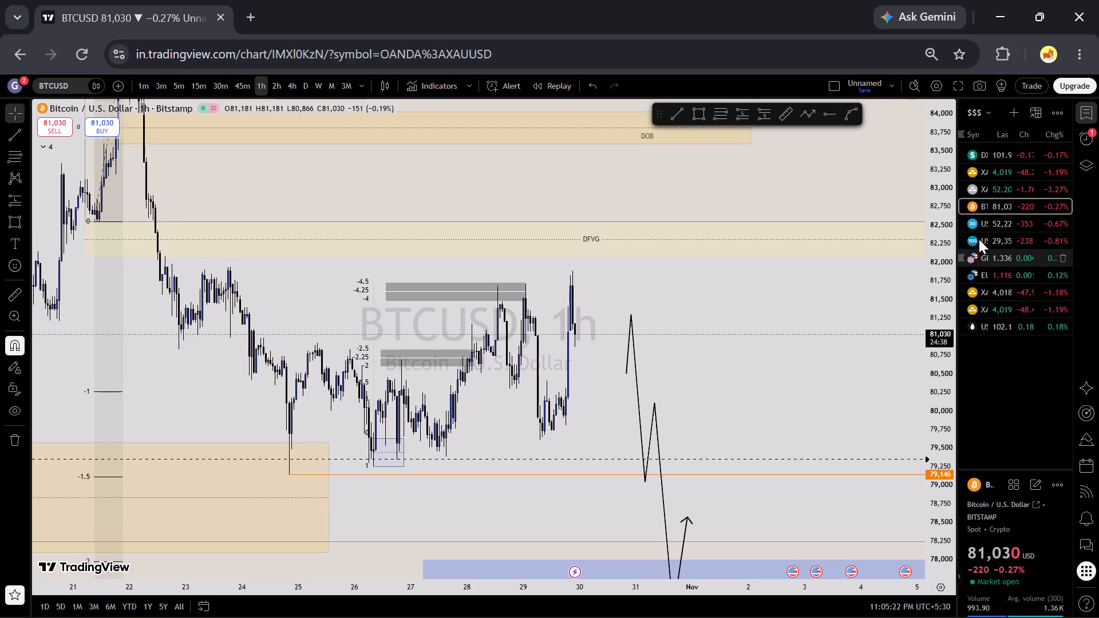
# Open US30 from the watchlist and examine its 1-hour price structure between the marked upper zones and lower levels.
pyautogui.click(982, 229)
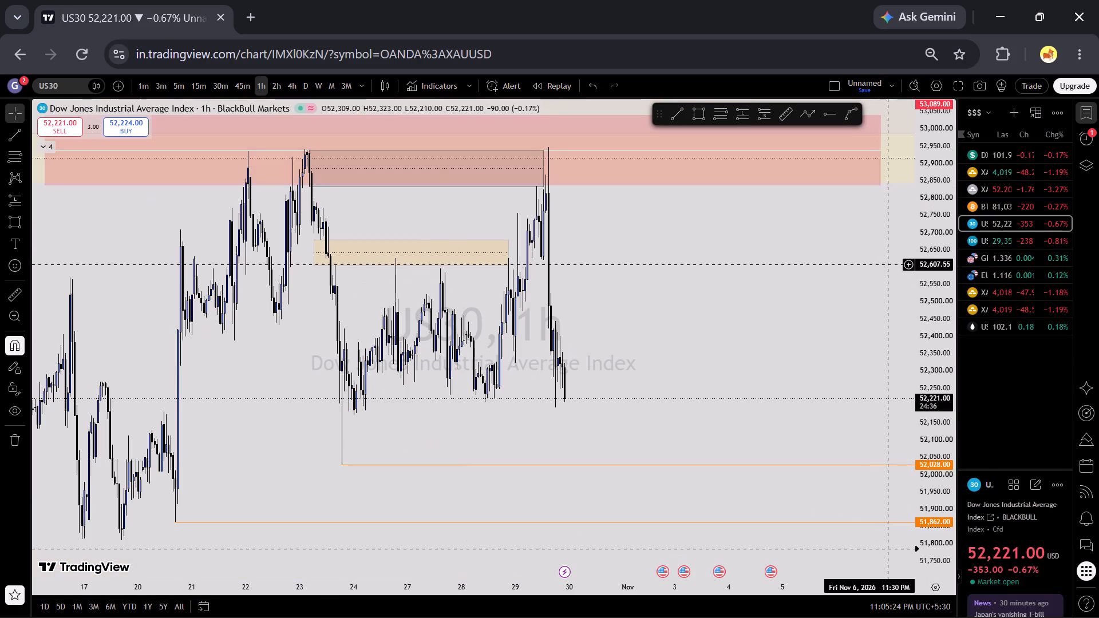
pyautogui.moveTo(936, 271); pyautogui.dragTo(954, 339)
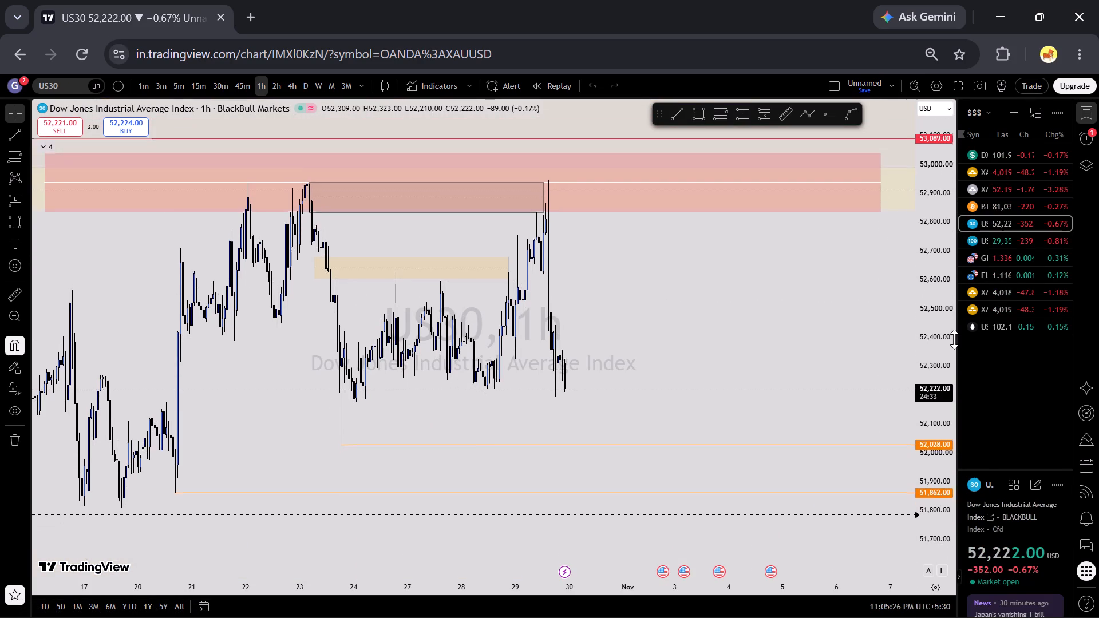
pyautogui.moveTo(954, 339); pyautogui.dragTo(951, 382)
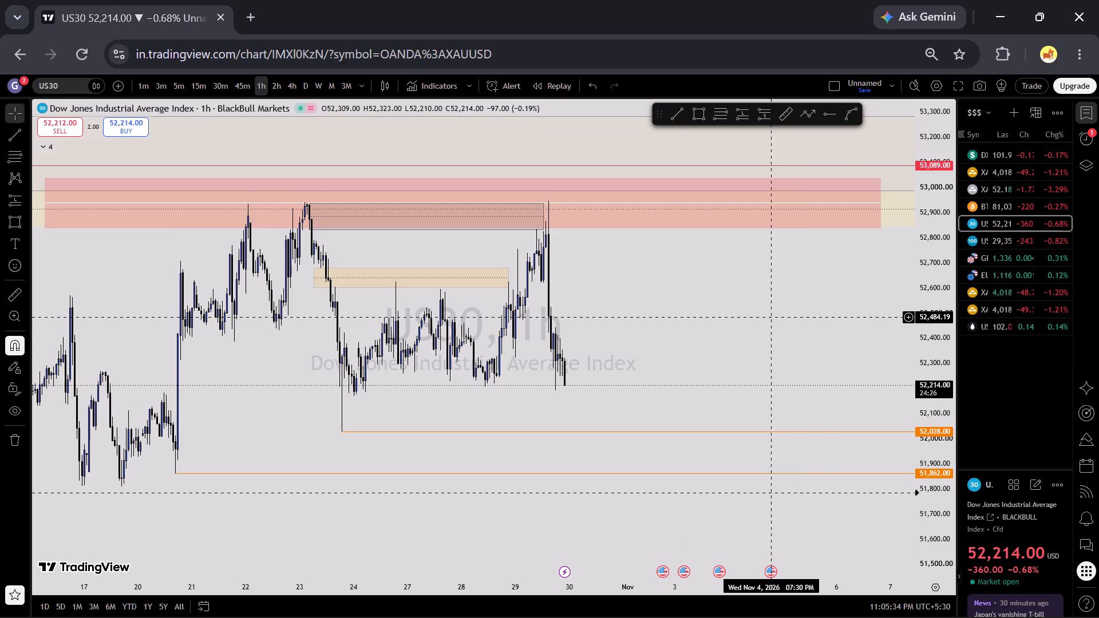
# Measure the time span on US30 below price from Oct 23, 5:30 AM to Oct 29, 3:30 PM, and clear the measurement.
pyautogui.click(793, 108)
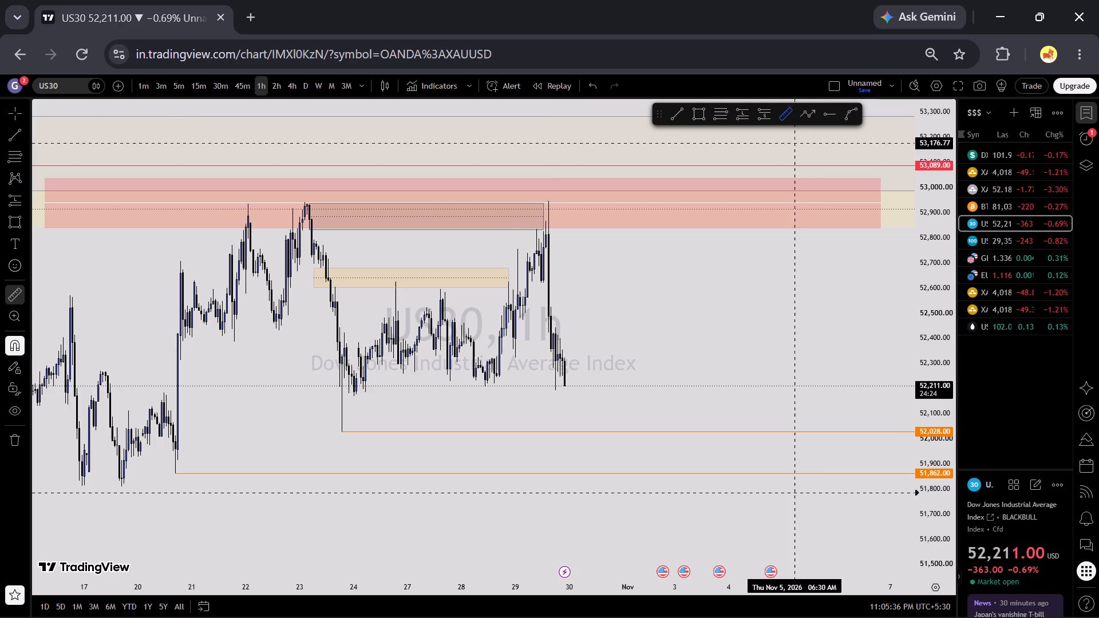
pyautogui.click(308, 398)
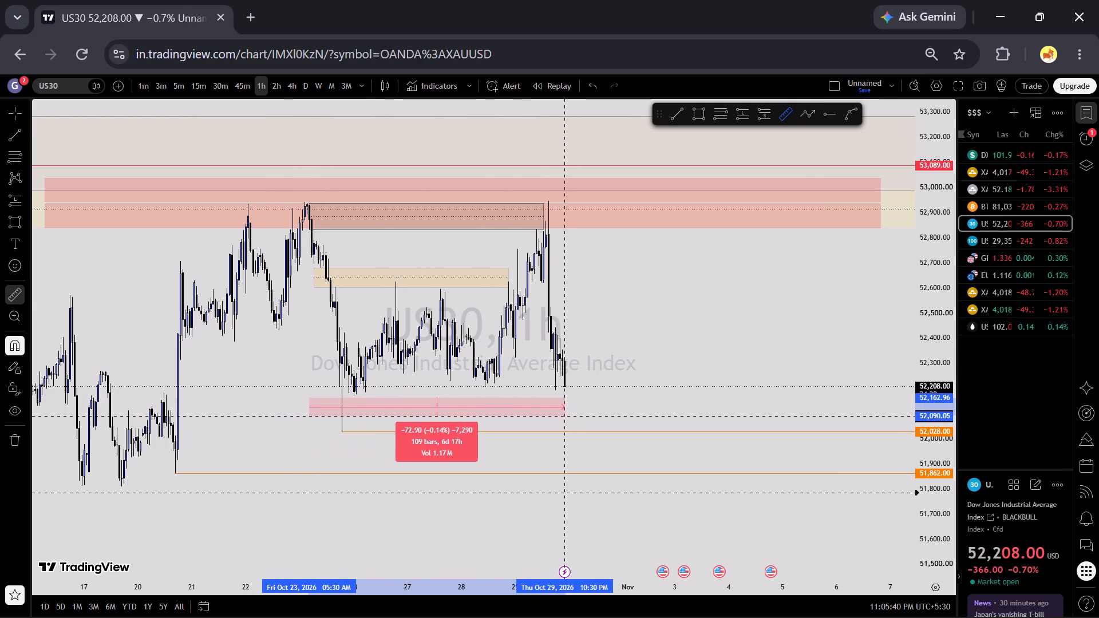
pyautogui.click(547, 423)
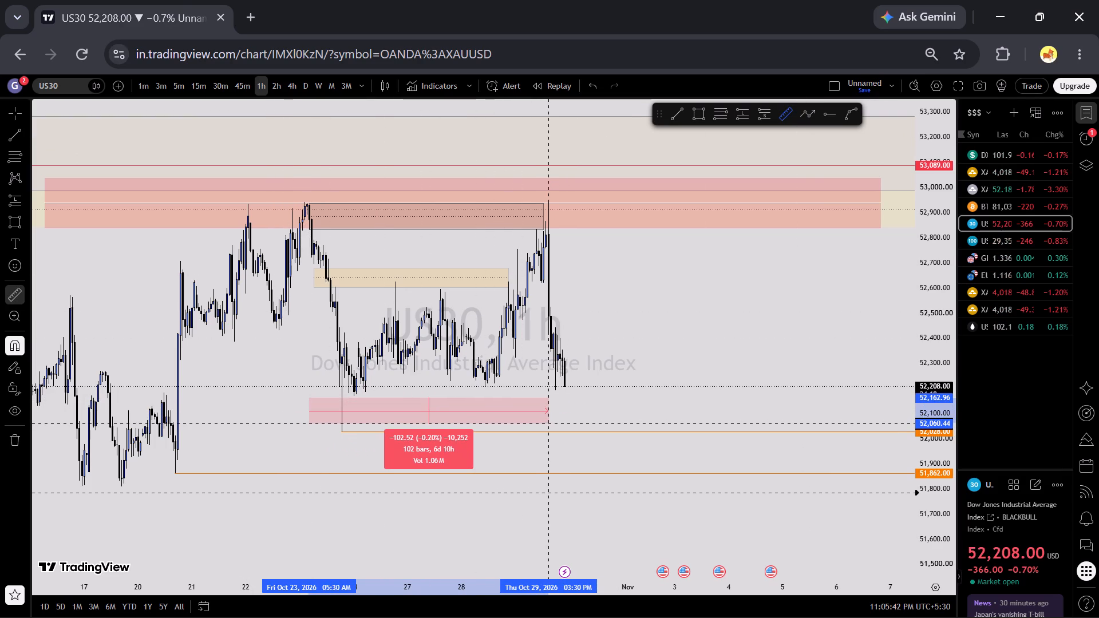
pyautogui.click(704, 367)
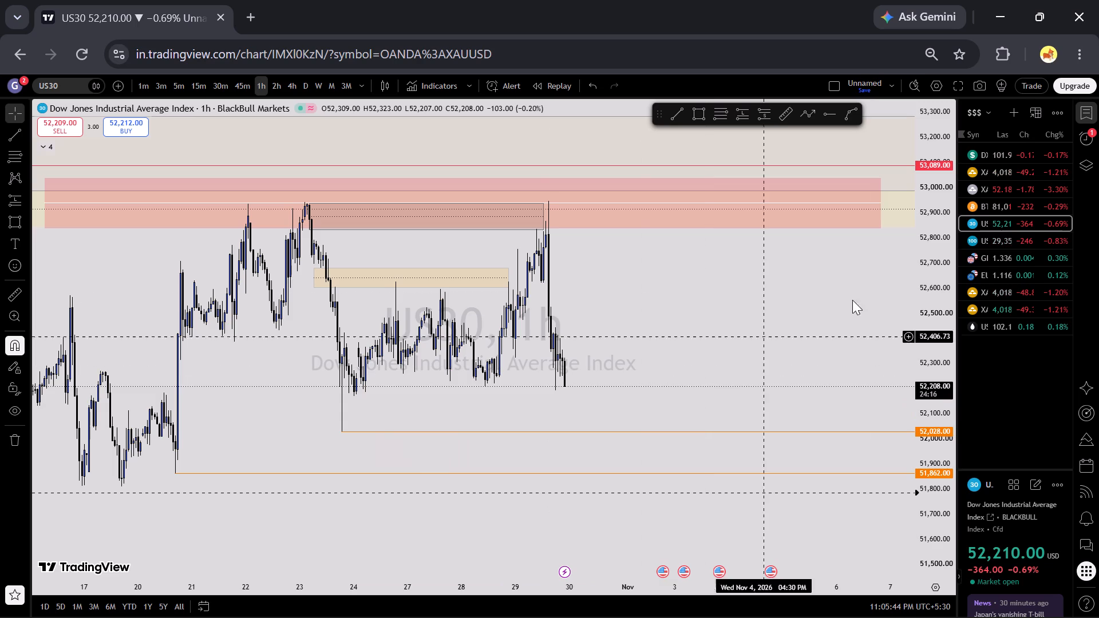
# Open US100 and GBPUSD from the watchlist and examine their 1-hour price structure.
pyautogui.click(1013, 231)
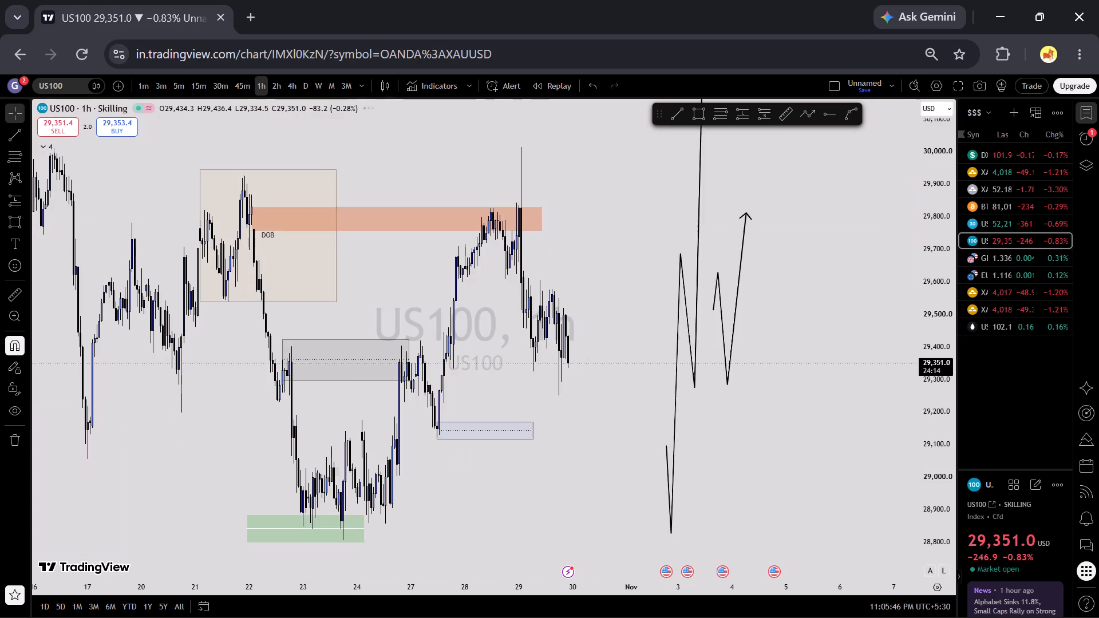
pyautogui.moveTo(926, 303); pyautogui.dragTo(935, 348)
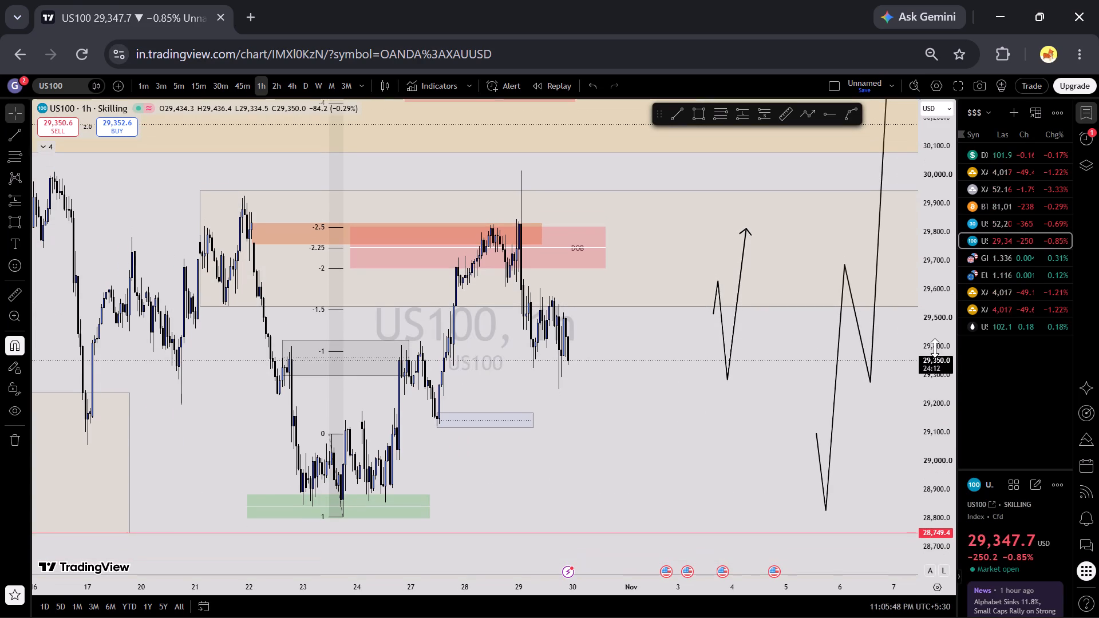
pyautogui.click(1017, 259)
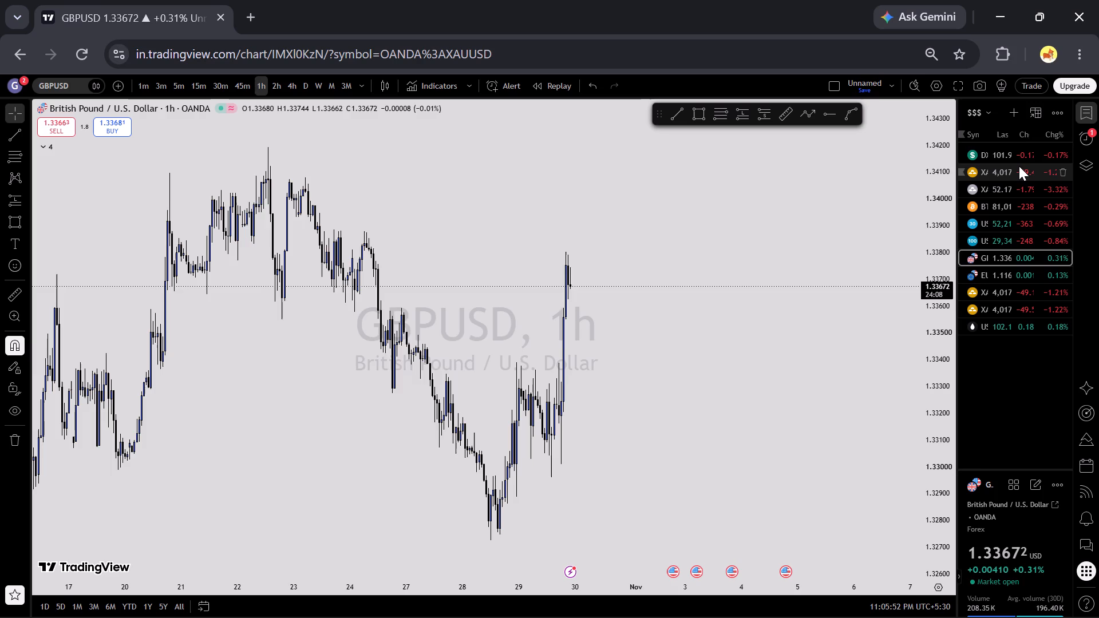
# Return to XAUUSD and remove its triggered crossing alert from the alert log.
pyautogui.click(1019, 166)
pyautogui.click(1077, 135)
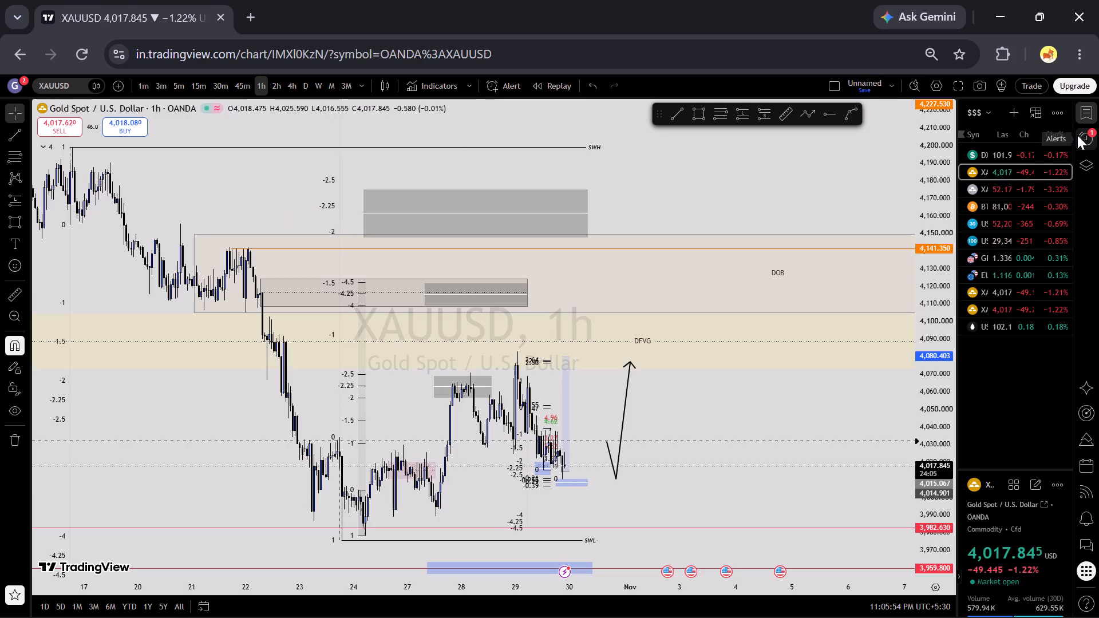
pyautogui.click(1037, 109)
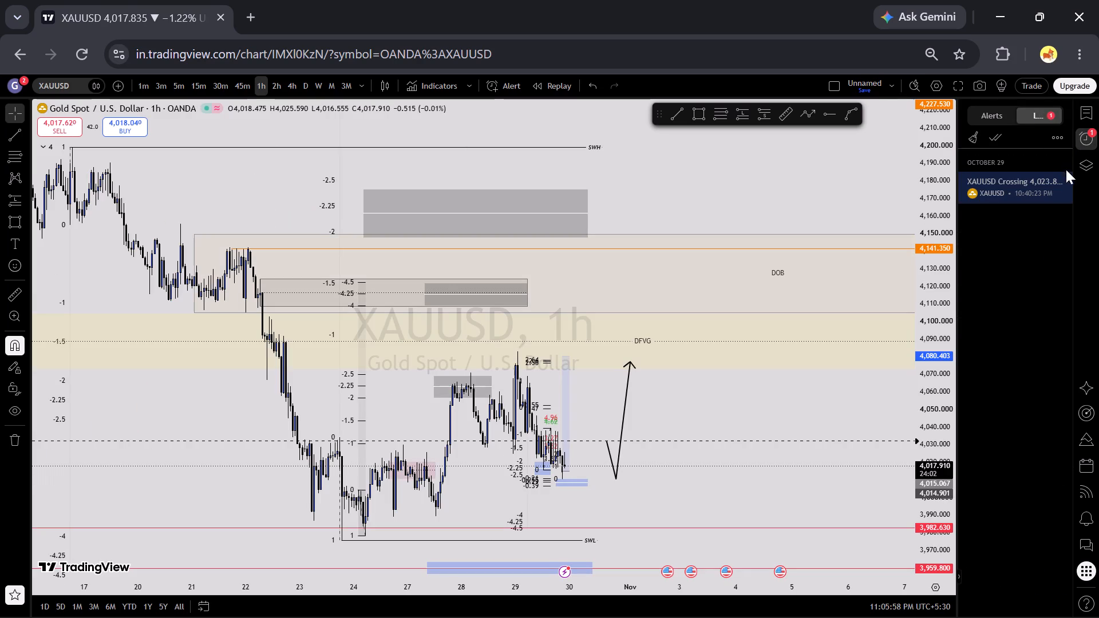
pyautogui.click(1066, 182)
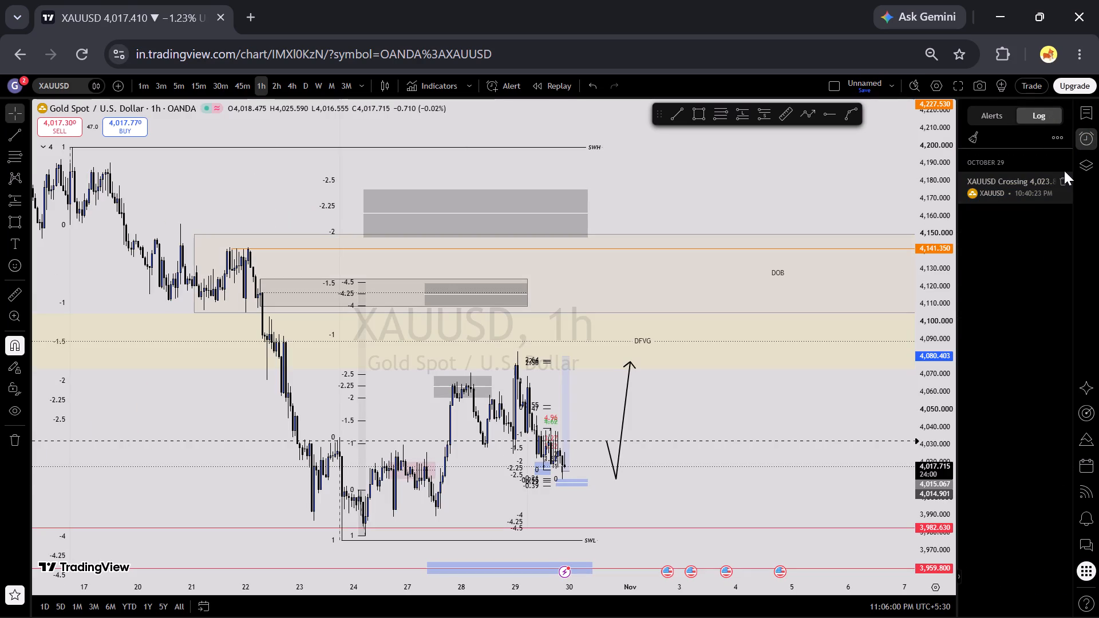
# Check the list of active alerts and collapse the side panel to widen the chart.
pyautogui.click(994, 110)
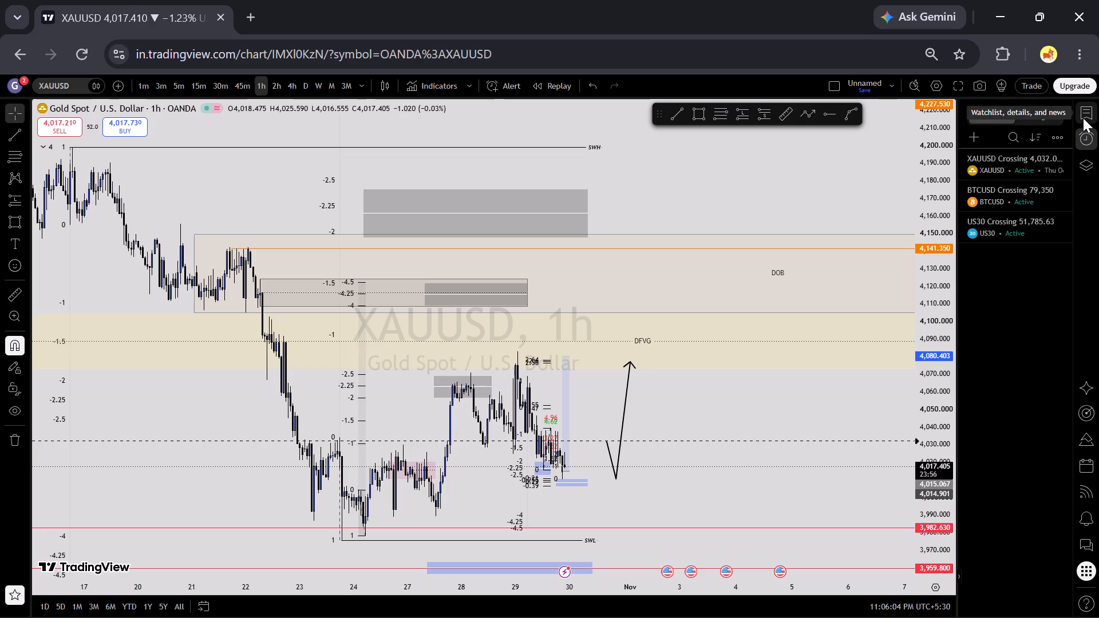
pyautogui.click(1083, 118)
pyautogui.click(1083, 118)
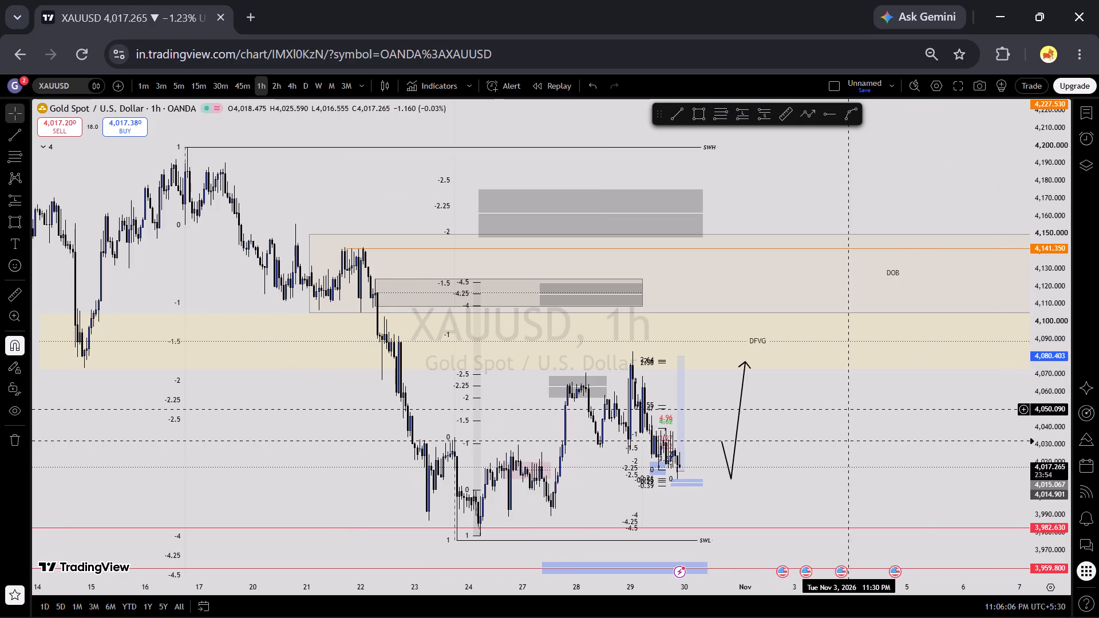
# Switch XAUUSD to the 5-minute timeframe, reset the chart view and examine price around the long position and blue order blocks.
pyautogui.moveTo(733, 586); pyautogui.dragTo(567, 603)
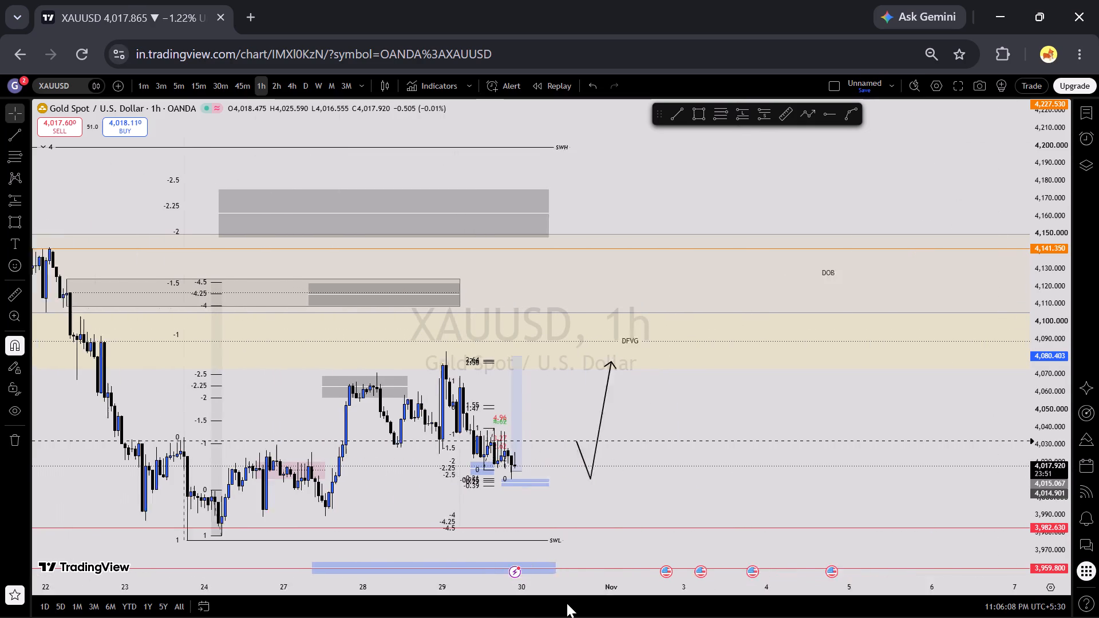
pyautogui.moveTo(567, 603); pyautogui.dragTo(554, 600)
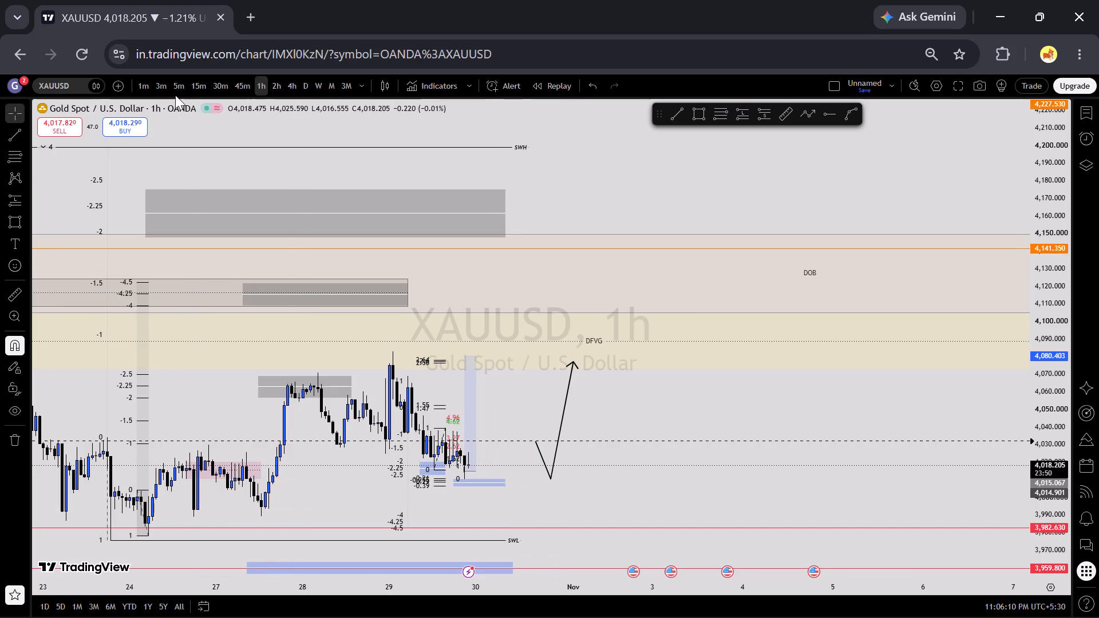
pyautogui.click(175, 95)
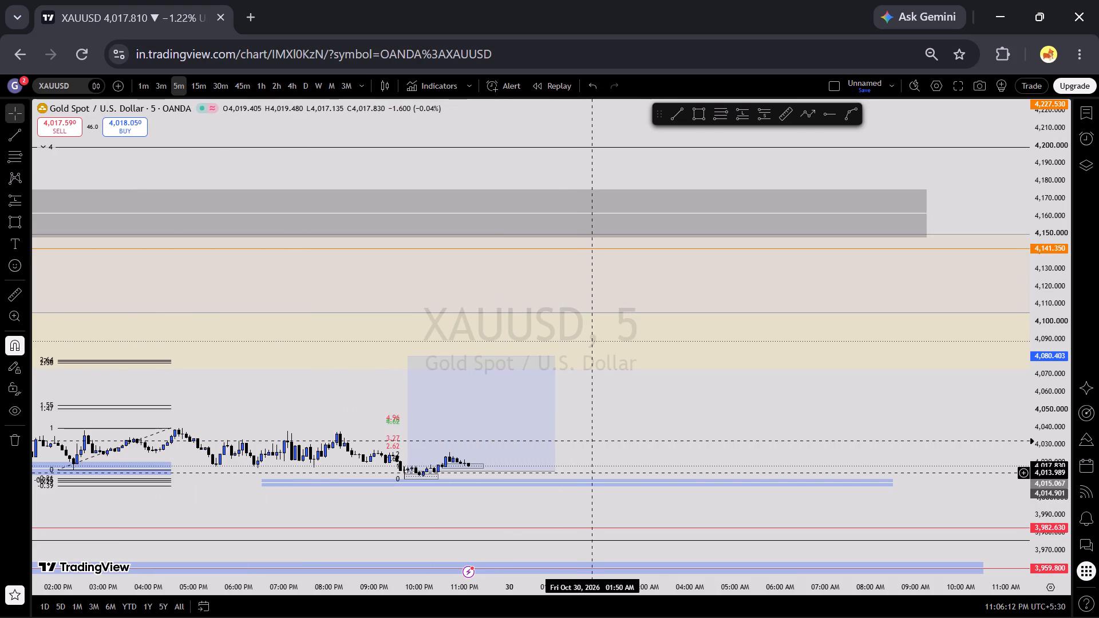
pyautogui.rightClick(583, 419)
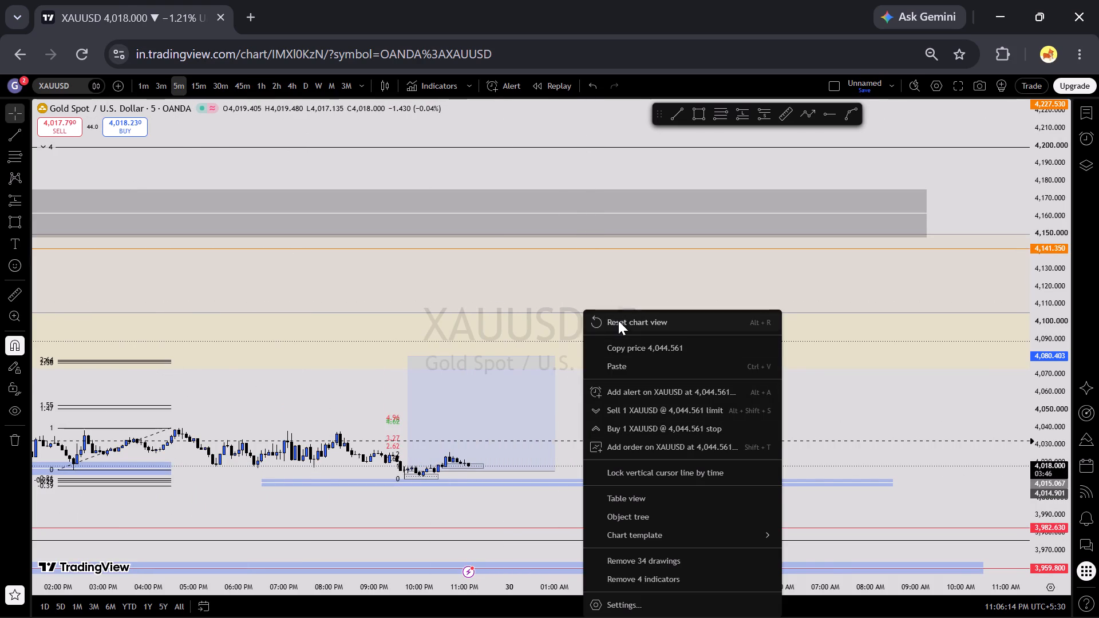
pyautogui.click(618, 320)
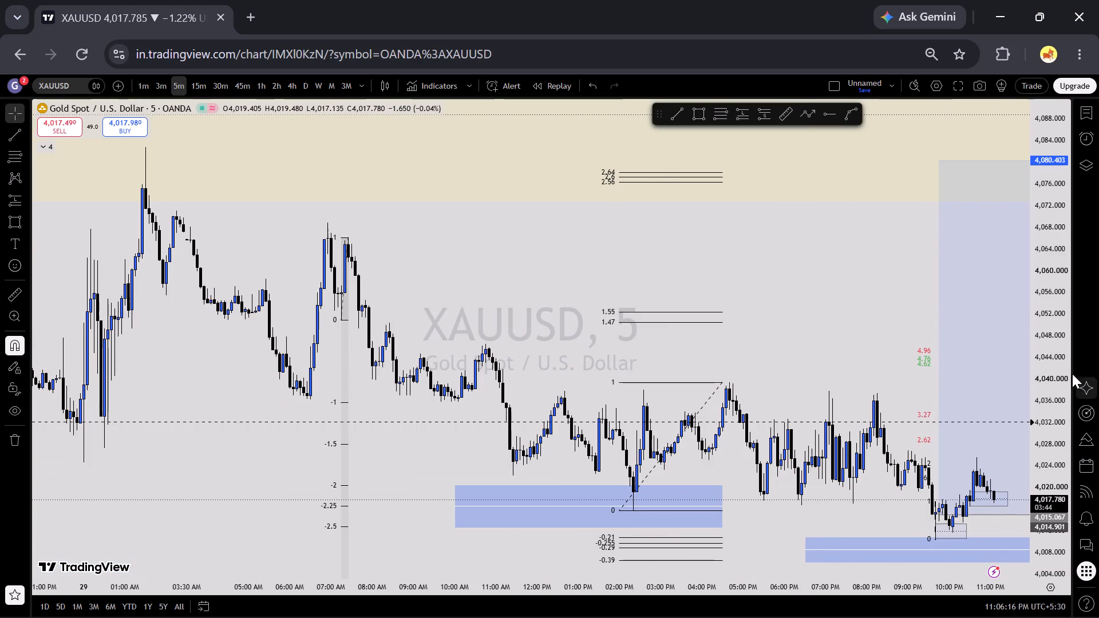
pyautogui.moveTo(1051, 360); pyautogui.dragTo(1037, 299)
pyautogui.moveTo(881, 282); pyautogui.dragTo(764, 260)
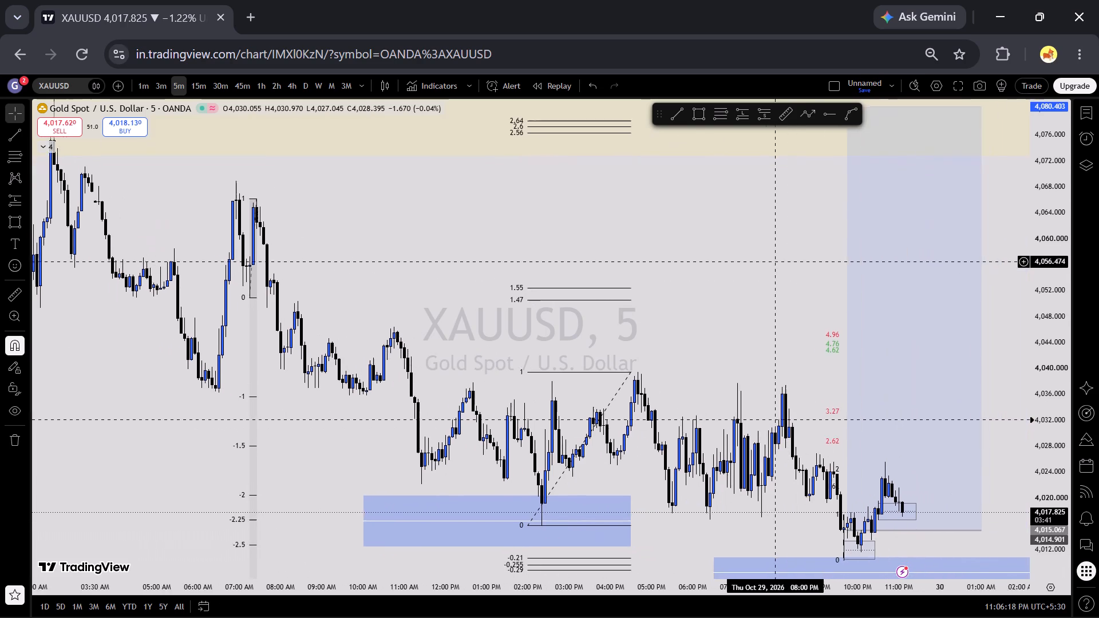
pyautogui.moveTo(764, 260); pyautogui.dragTo(529, 180)
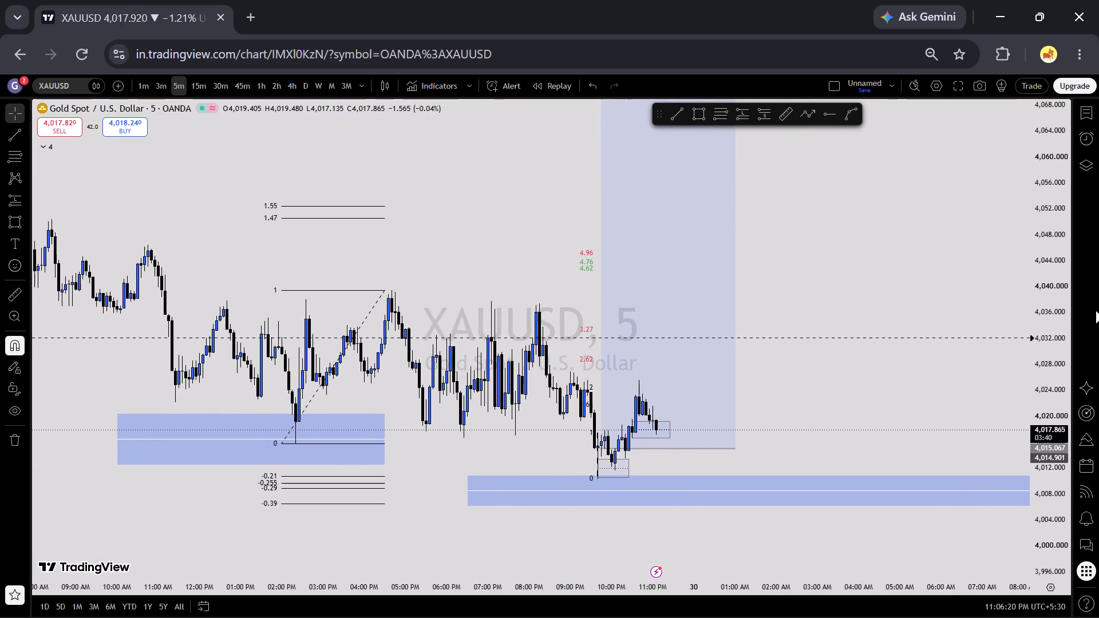
pyautogui.moveTo(1055, 273); pyautogui.dragTo(1089, 354)
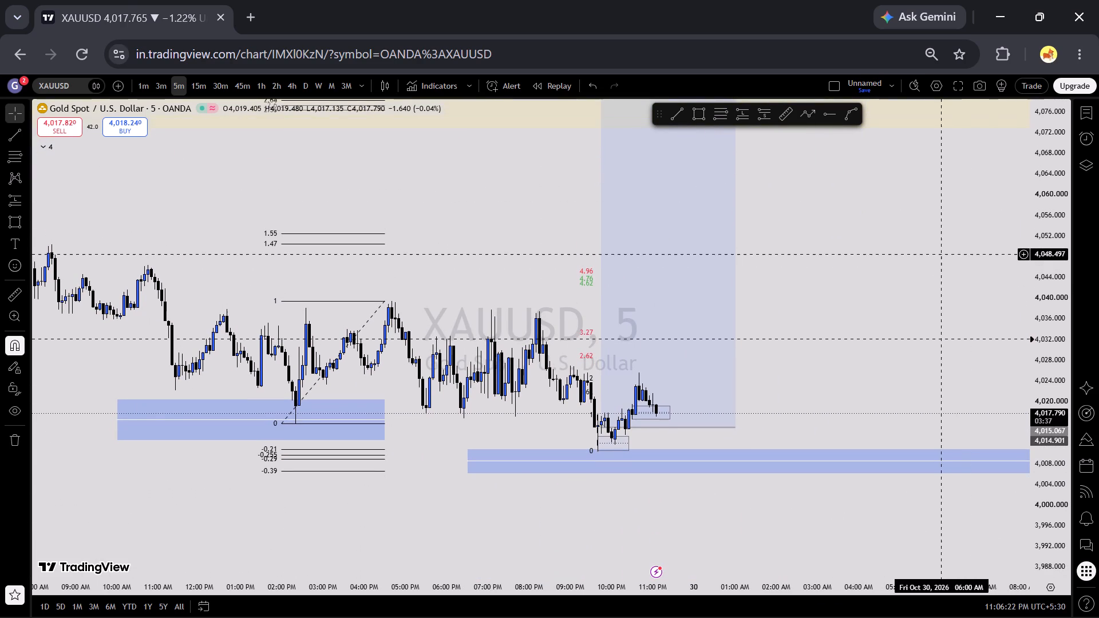
pyautogui.moveTo(939, 253); pyautogui.dragTo(982, 332)
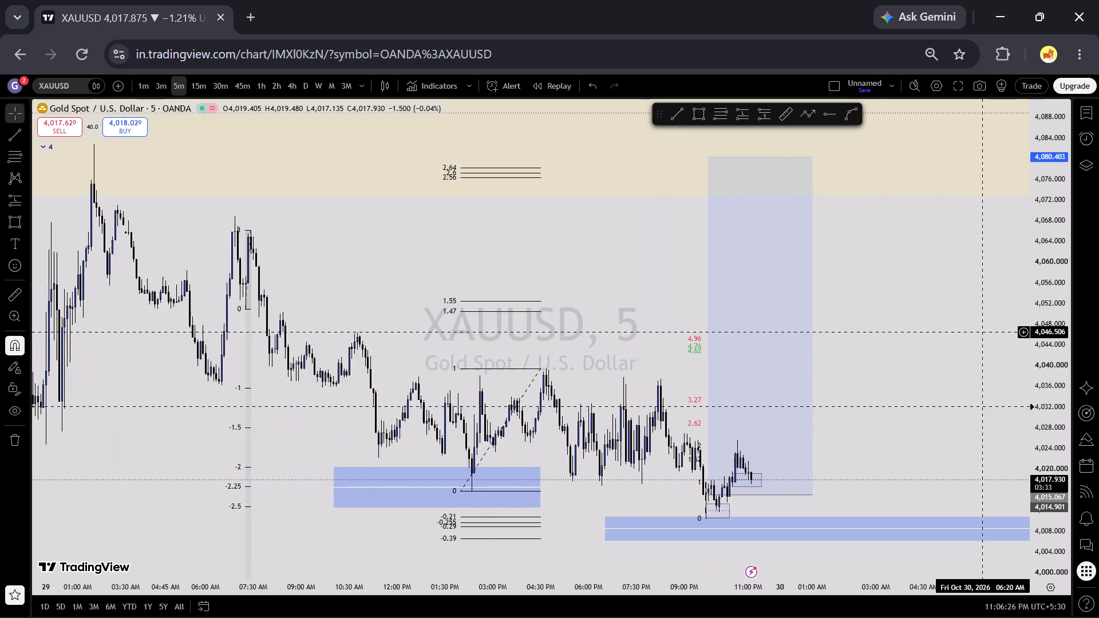
pyautogui.moveTo(932, 318); pyautogui.dragTo(1000, 271)
pyautogui.moveTo(1043, 237); pyautogui.dragTo(1042, 373)
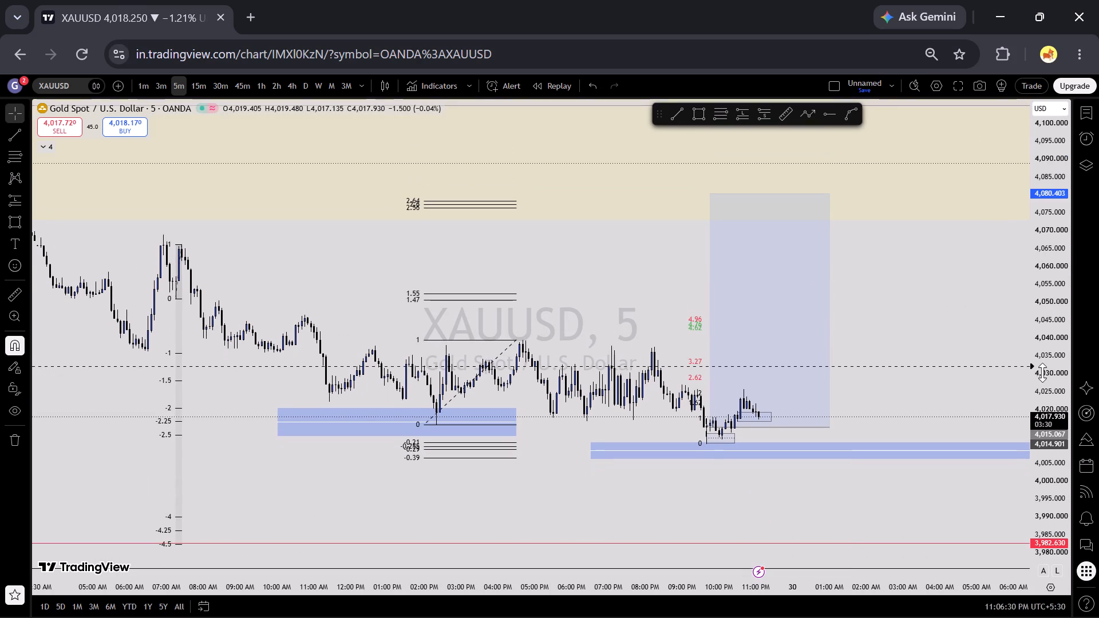
pyautogui.moveTo(881, 317); pyautogui.dragTo(603, 370)
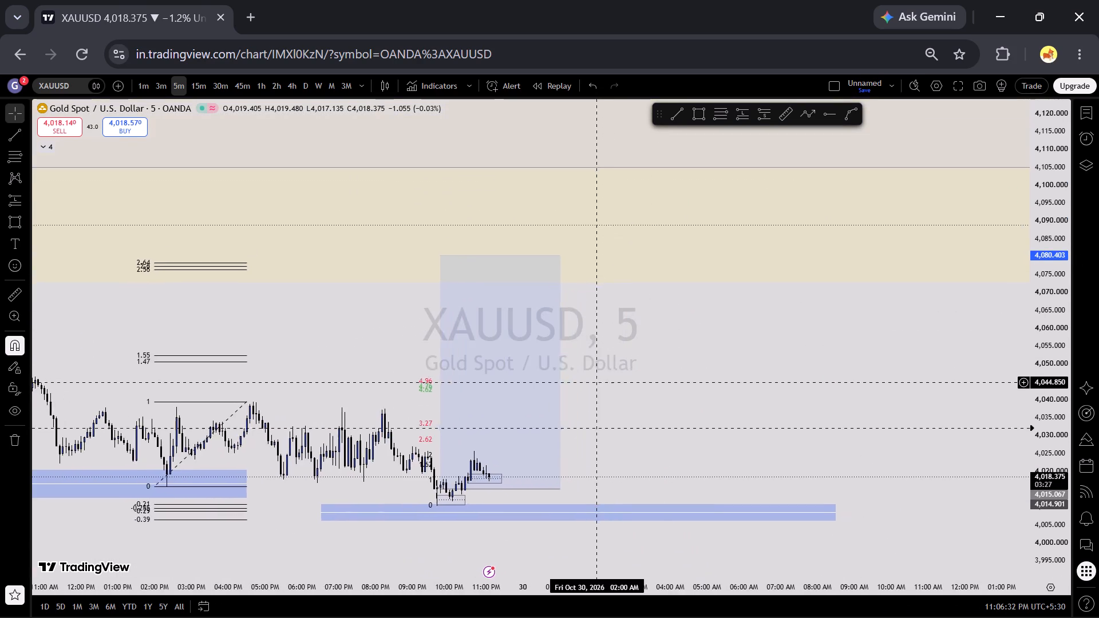
# Shorten the lower blue order block beneath the long position so it ends at Oct 30, 3:40 AM.
pyautogui.moveTo(603, 370); pyautogui.dragTo(633, 335)
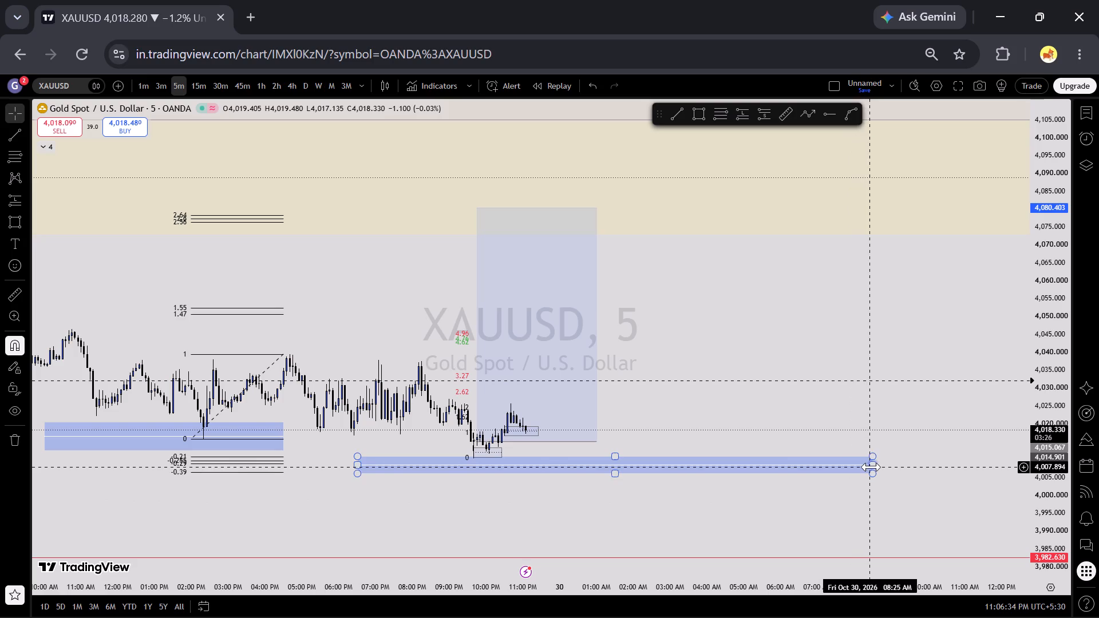
pyautogui.moveTo(872, 467); pyautogui.dragTo(695, 461)
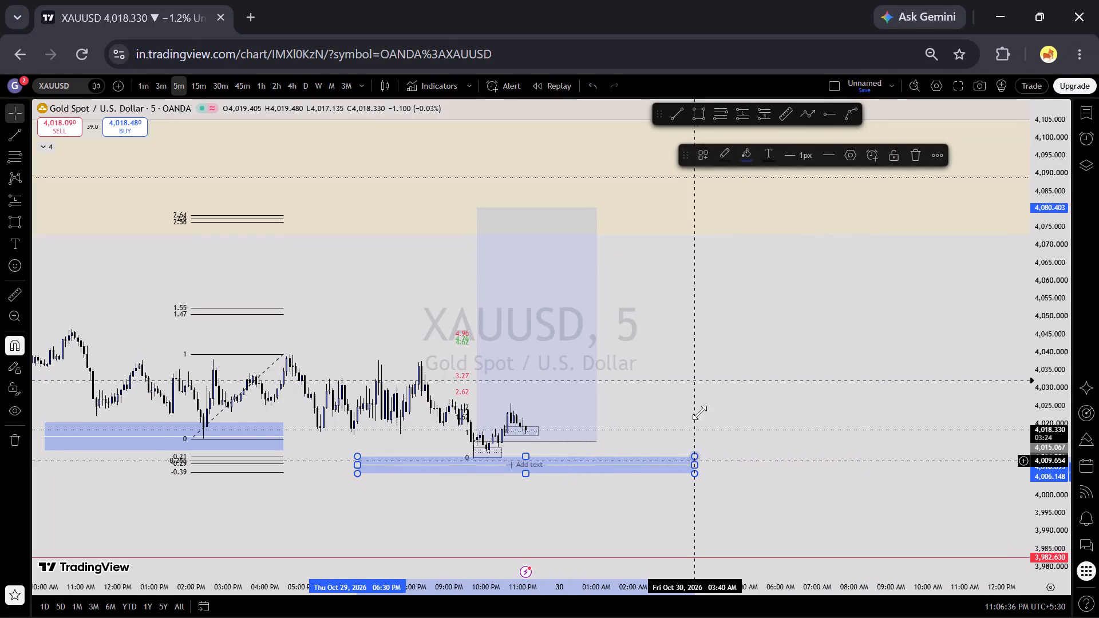
# Expand the list of indicators applied to the XAUUSD chart.
pyautogui.moveTo(692, 346); pyautogui.dragTo(896, 330)
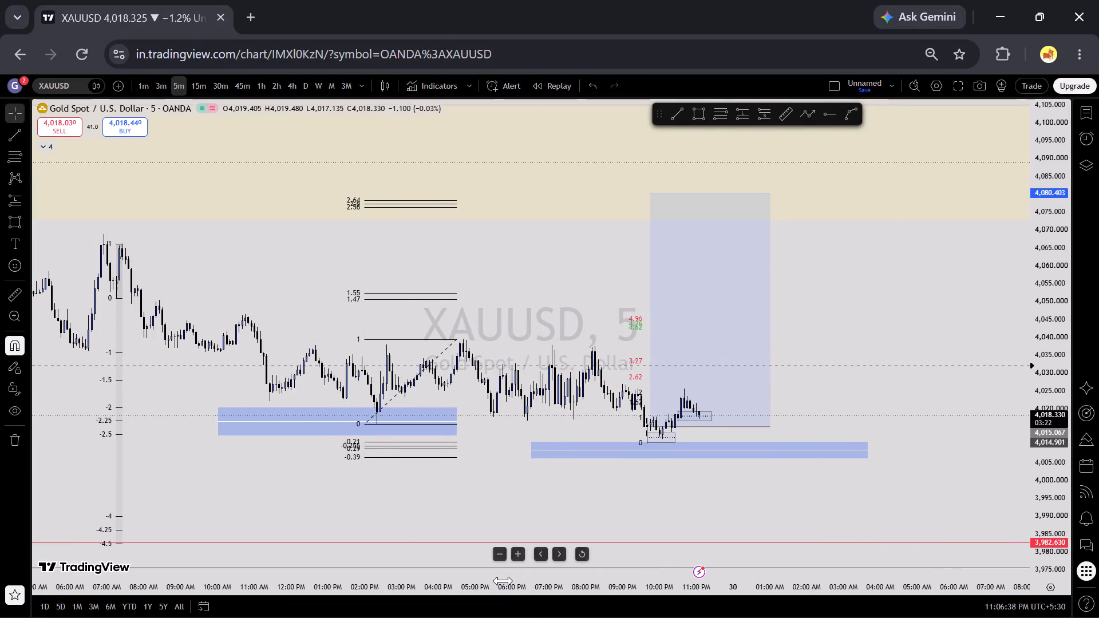
pyautogui.moveTo(501, 586); pyautogui.dragTo(723, 600)
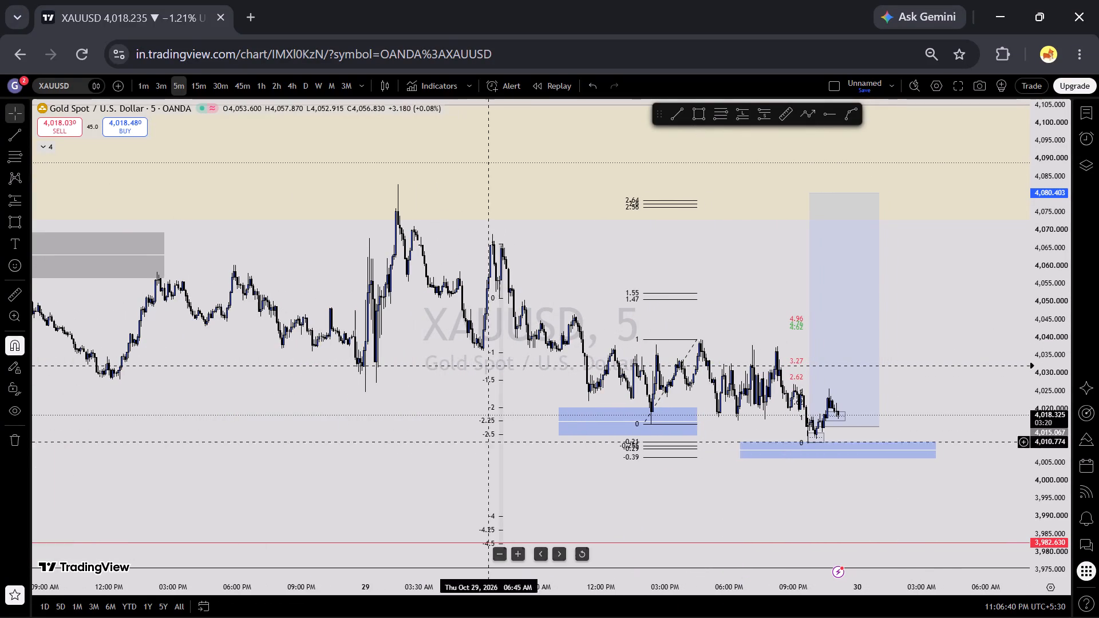
pyautogui.click(48, 150)
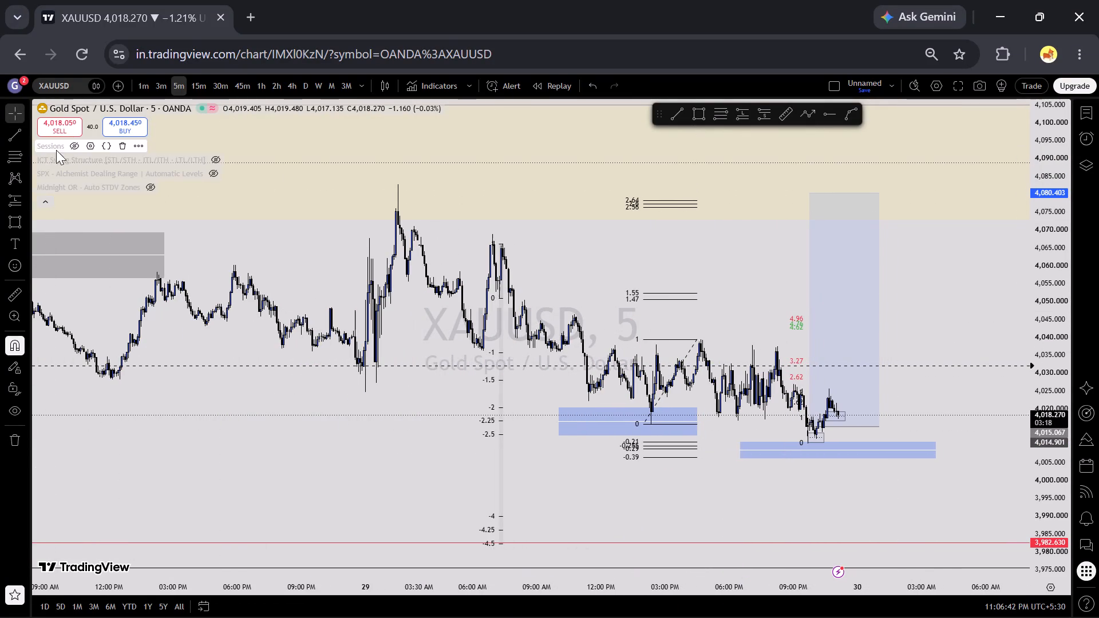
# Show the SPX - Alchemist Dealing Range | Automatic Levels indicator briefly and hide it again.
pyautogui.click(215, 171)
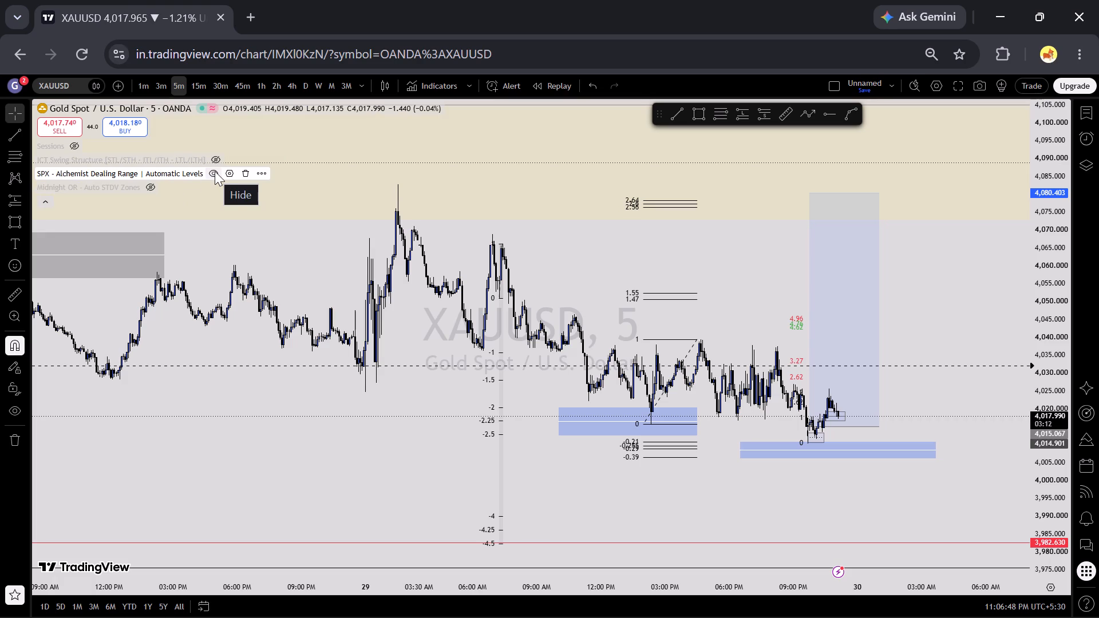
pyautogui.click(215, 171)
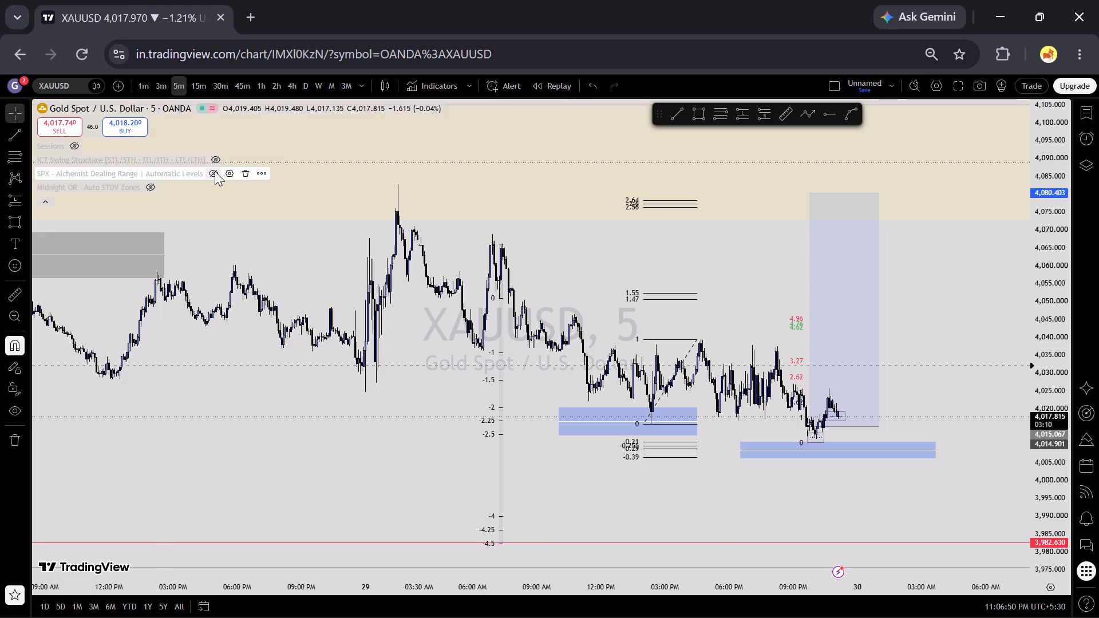
# Show the Midnight OR - Auto STDV Zones indicator and check the 5-minute chart back to Oct 27 for its zones.
pyautogui.click(146, 184)
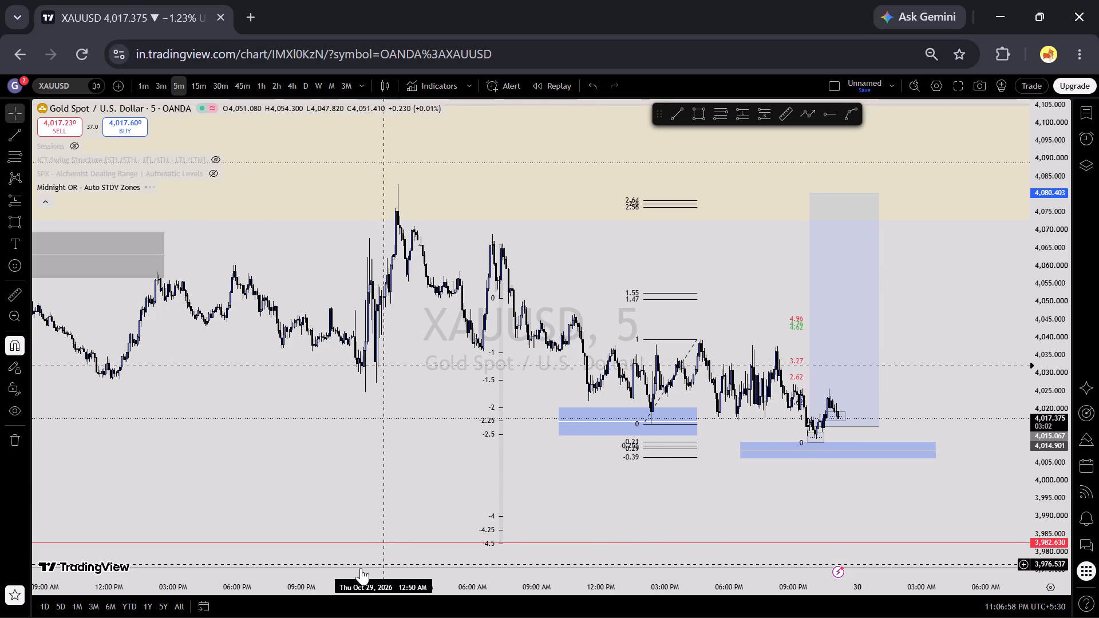
pyautogui.moveTo(324, 588); pyautogui.dragTo(546, 615)
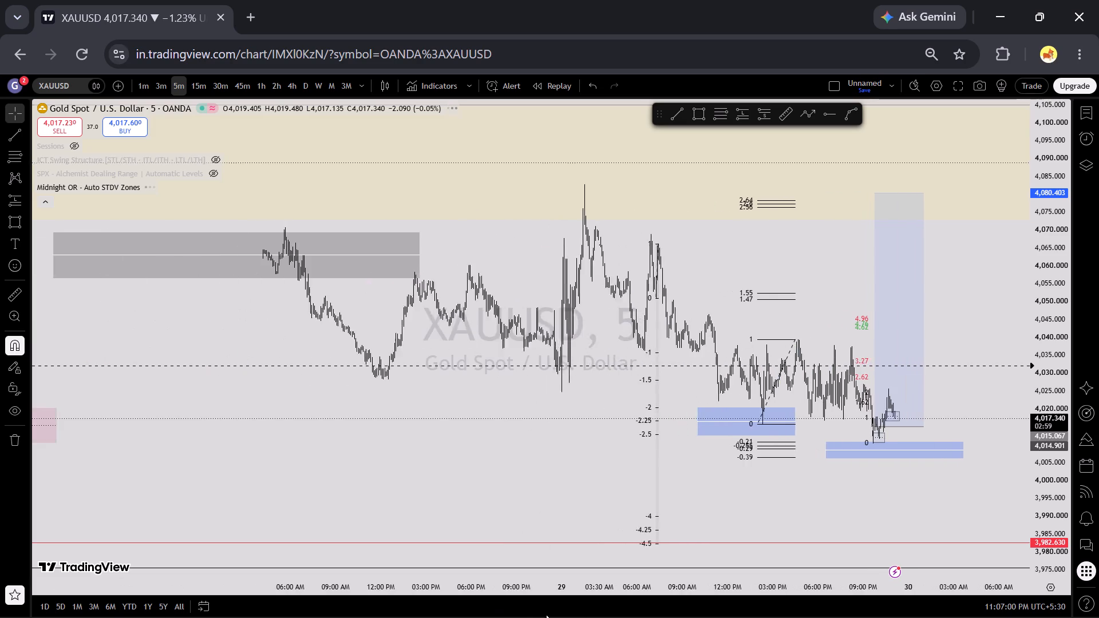
pyautogui.moveTo(546, 615); pyautogui.dragTo(681, 617)
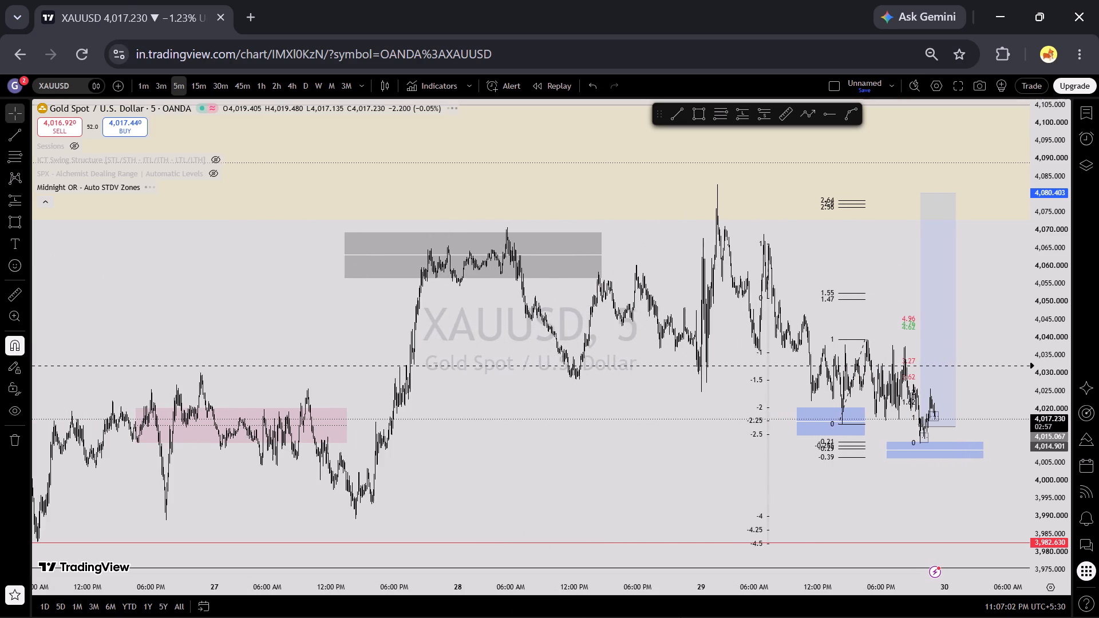
pyautogui.moveTo(681, 617); pyautogui.dragTo(568, 563)
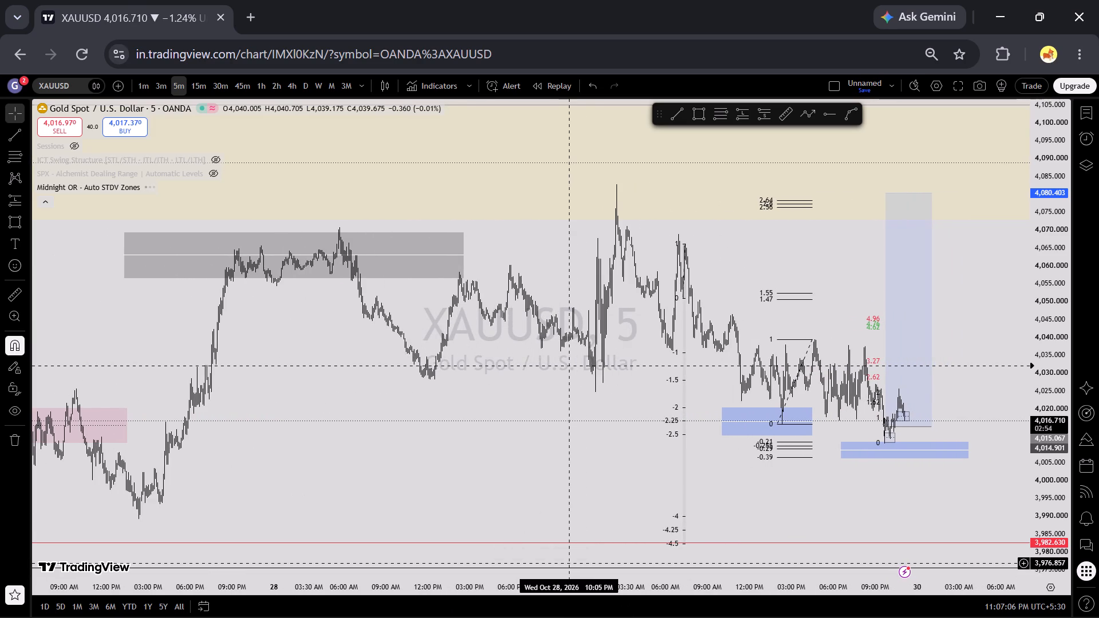
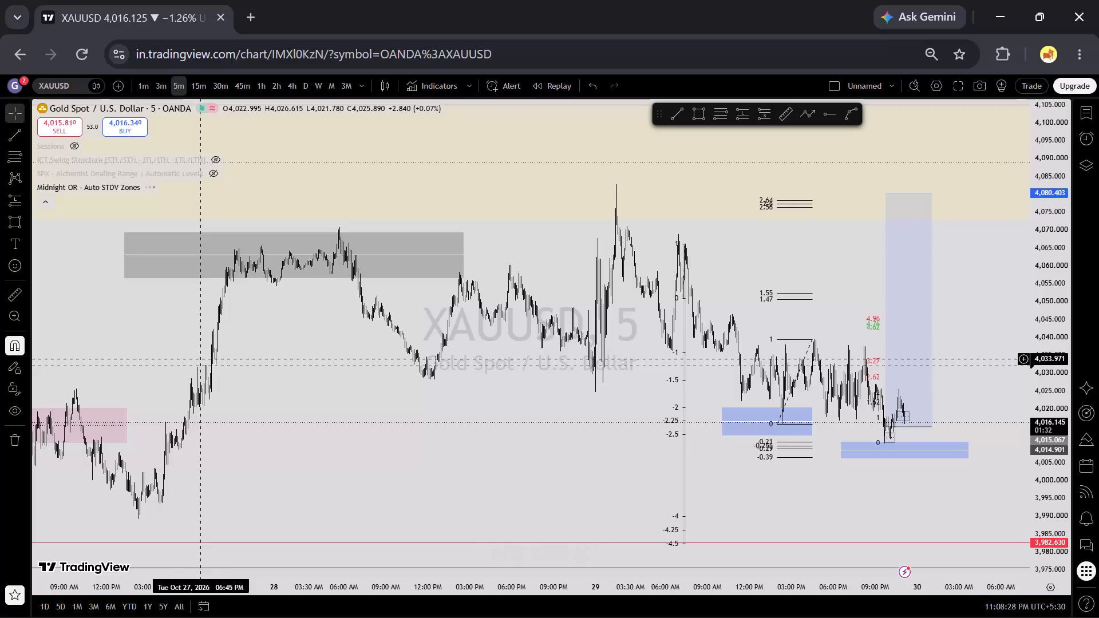
# Hide the Midnight OR - Auto STDV Zones indicator and collapse the chart's indicator list.
pyautogui.click(143, 191)
pyautogui.doubleClick(143, 191)
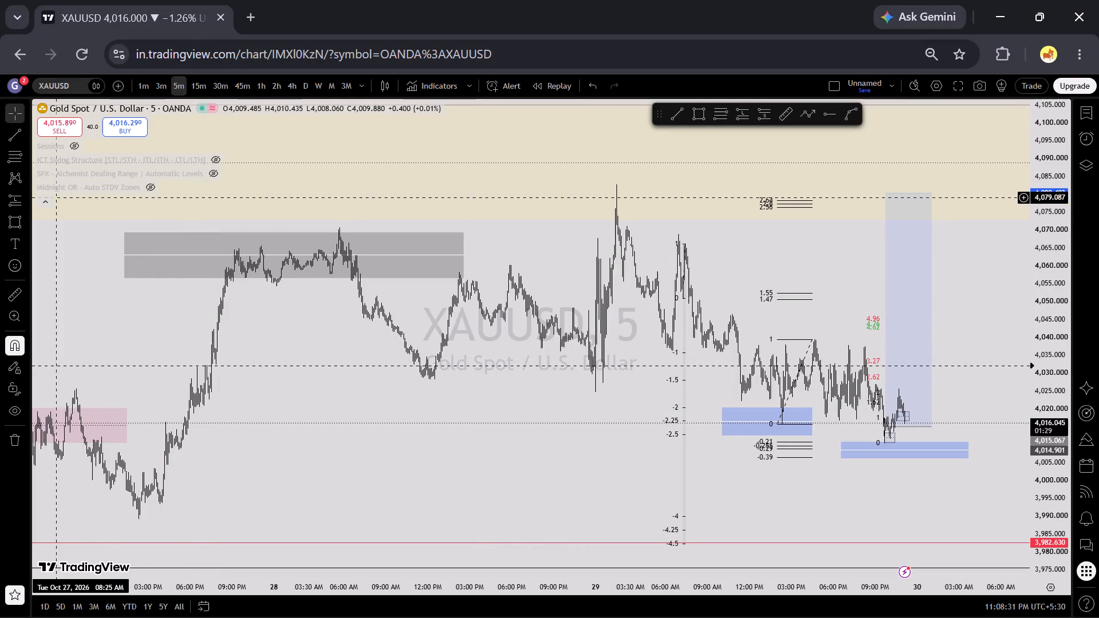
pyautogui.click(46, 204)
# Examine the 5-minute XAUUSD price action from Oct 29 onward around the blue order blocks and the long position.
pyautogui.moveTo(515, 379); pyautogui.dragTo(383, 361)
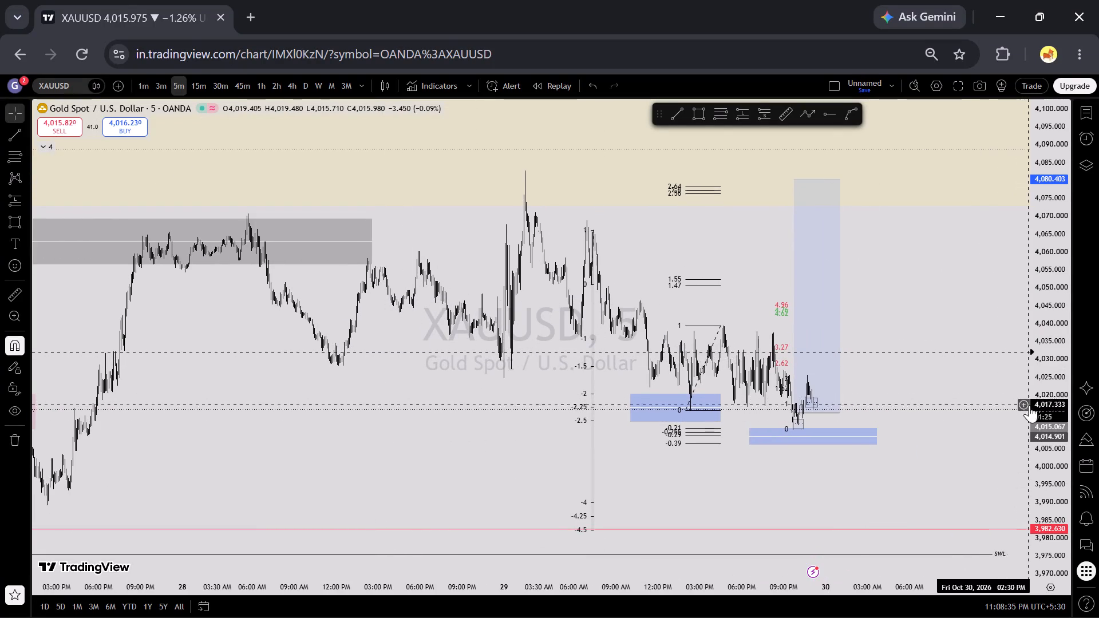
pyautogui.moveTo(1031, 405); pyautogui.dragTo(1025, 304)
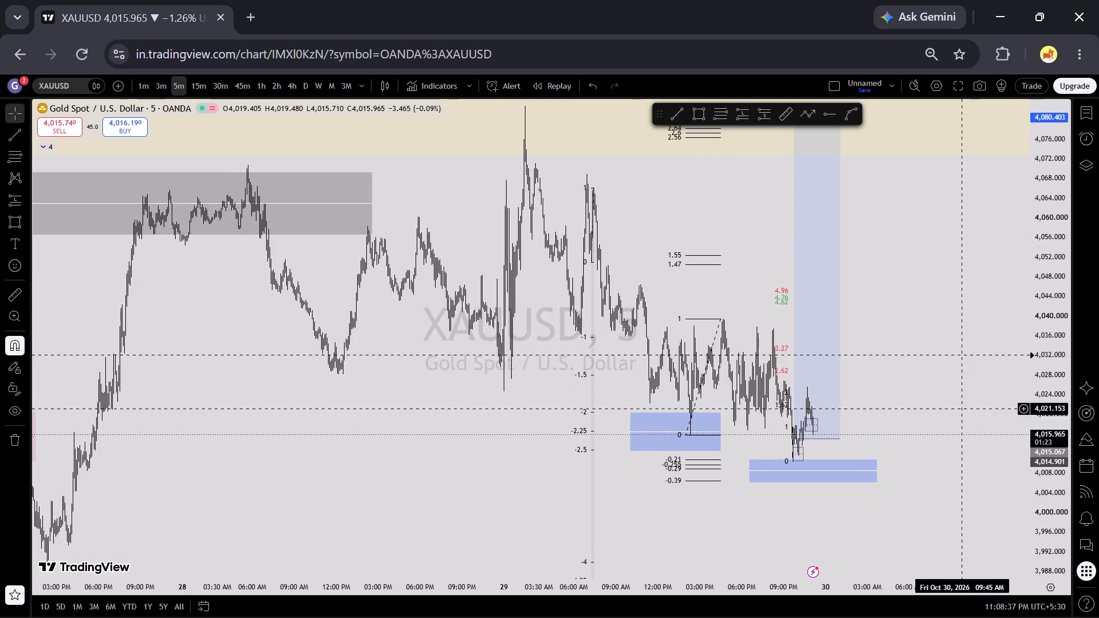
pyautogui.moveTo(962, 411); pyautogui.dragTo(1039, 308)
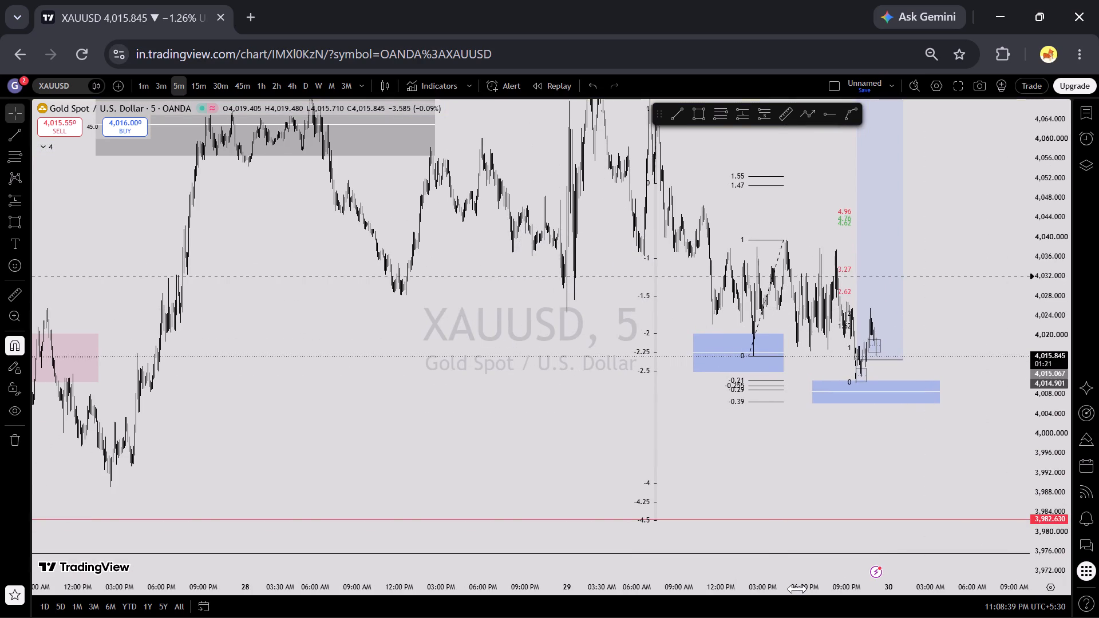
pyautogui.click(797, 589)
pyautogui.click(663, 587)
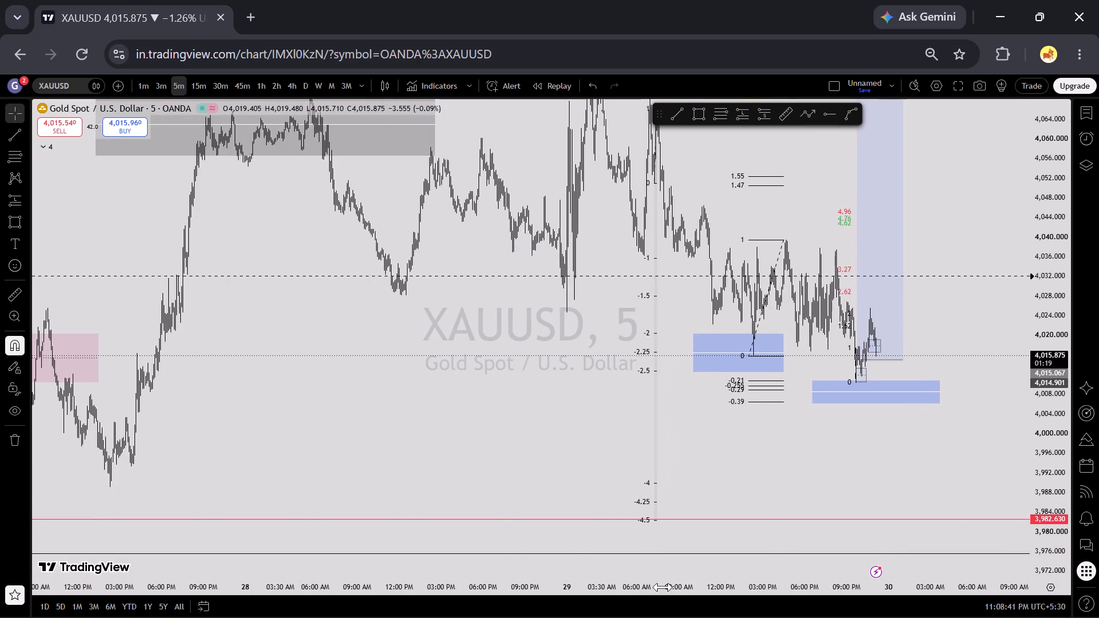
pyautogui.moveTo(640, 584); pyautogui.dragTo(589, 587)
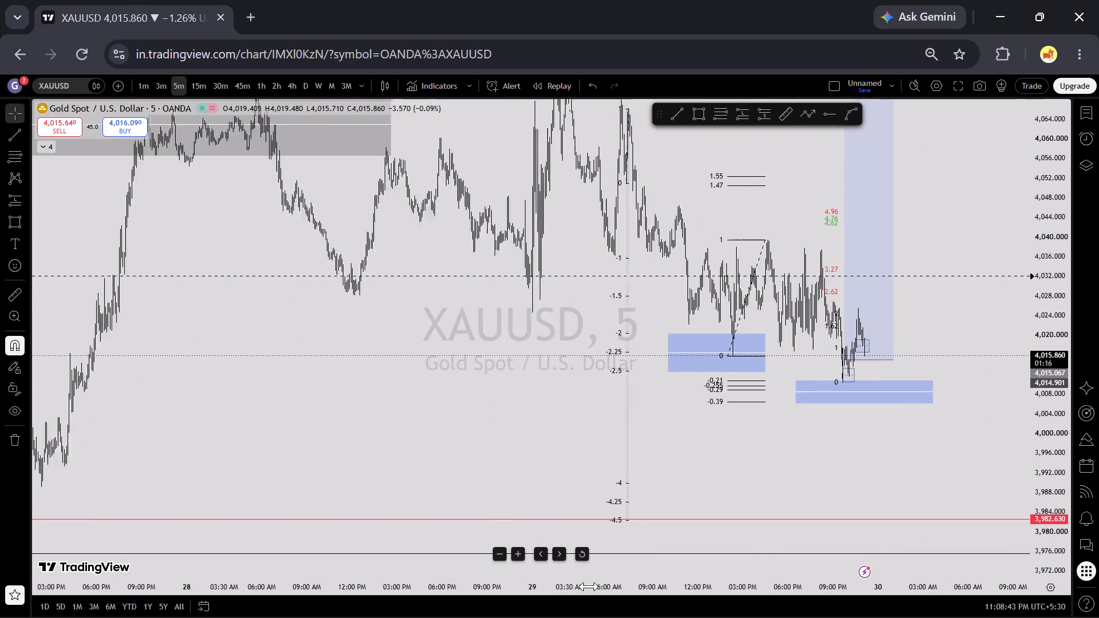
pyautogui.moveTo(589, 587); pyautogui.dragTo(337, 538)
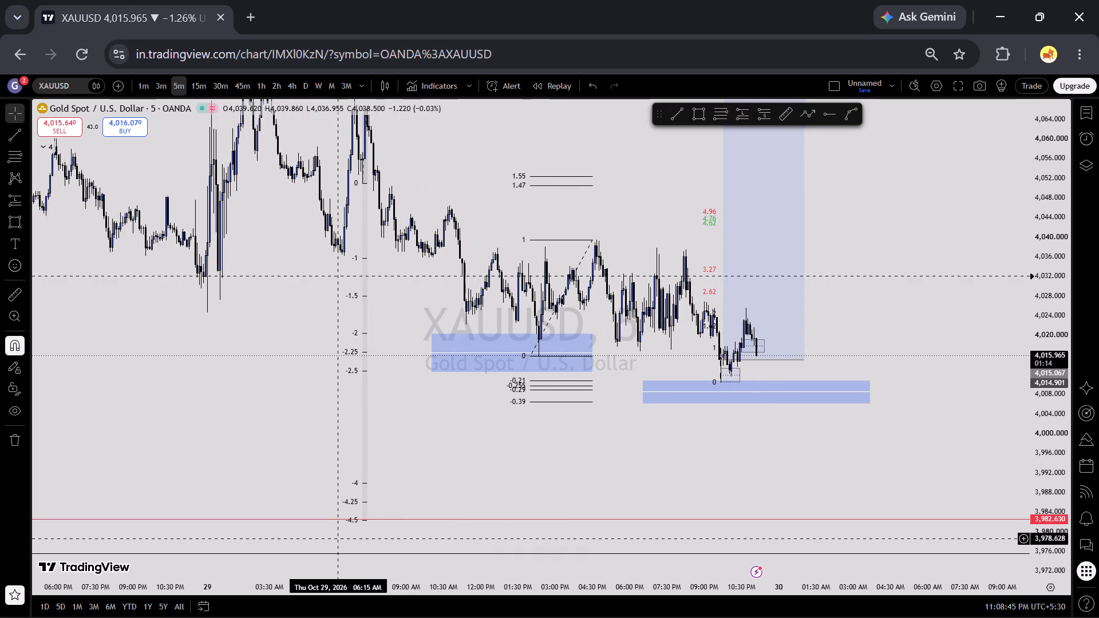
pyautogui.moveTo(768, 462); pyautogui.dragTo(679, 464)
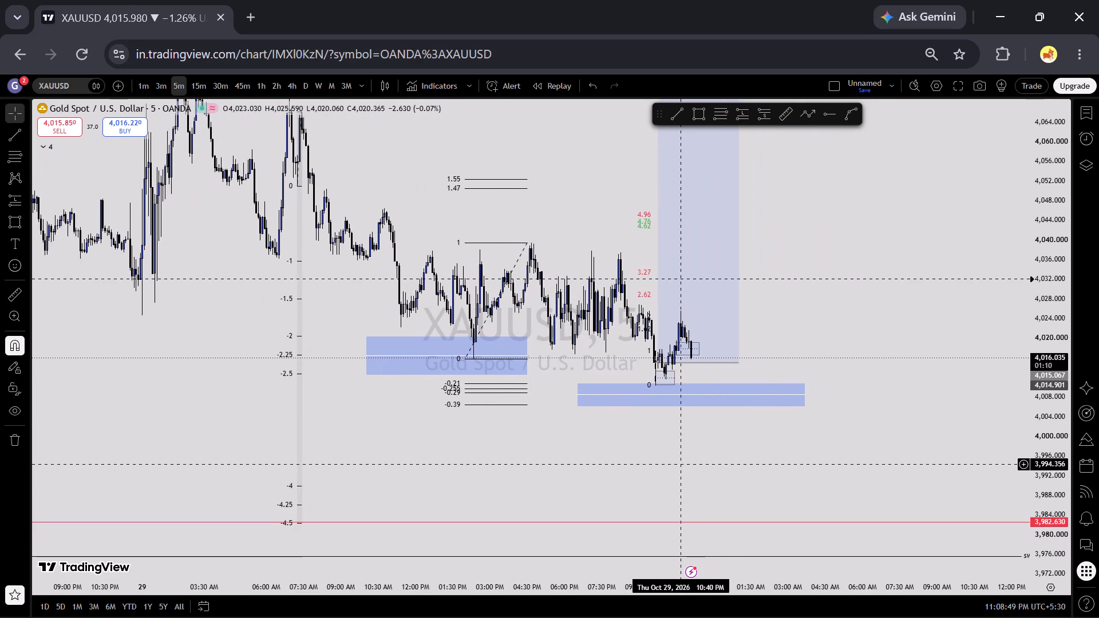
# Switch the XAUUSD chart to the 3-minute timeframe.
pyautogui.click(161, 85)
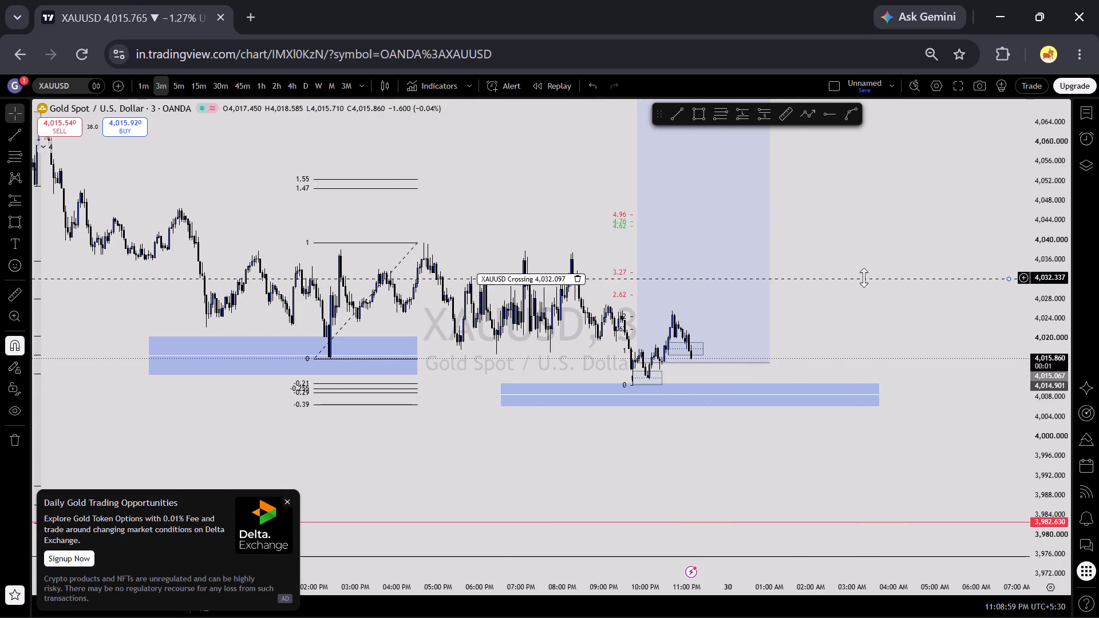
# Lower the XAUUSD Crossing price alert above the current price to 4,027.794.
pyautogui.moveTo(864, 278); pyautogui.dragTo(861, 300)
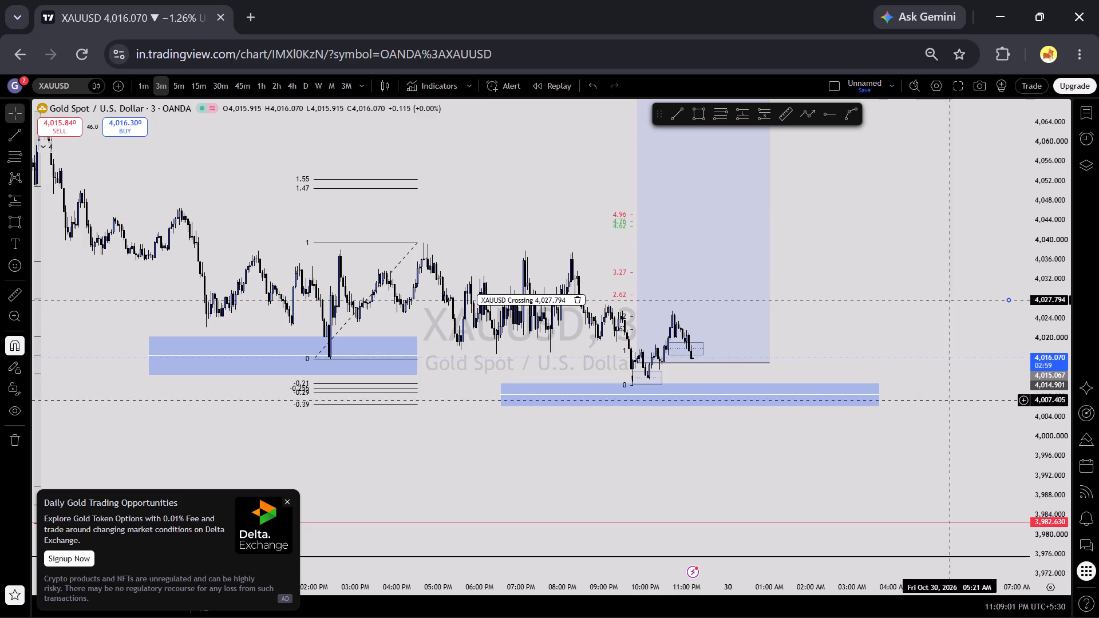
pyautogui.click(990, 405)
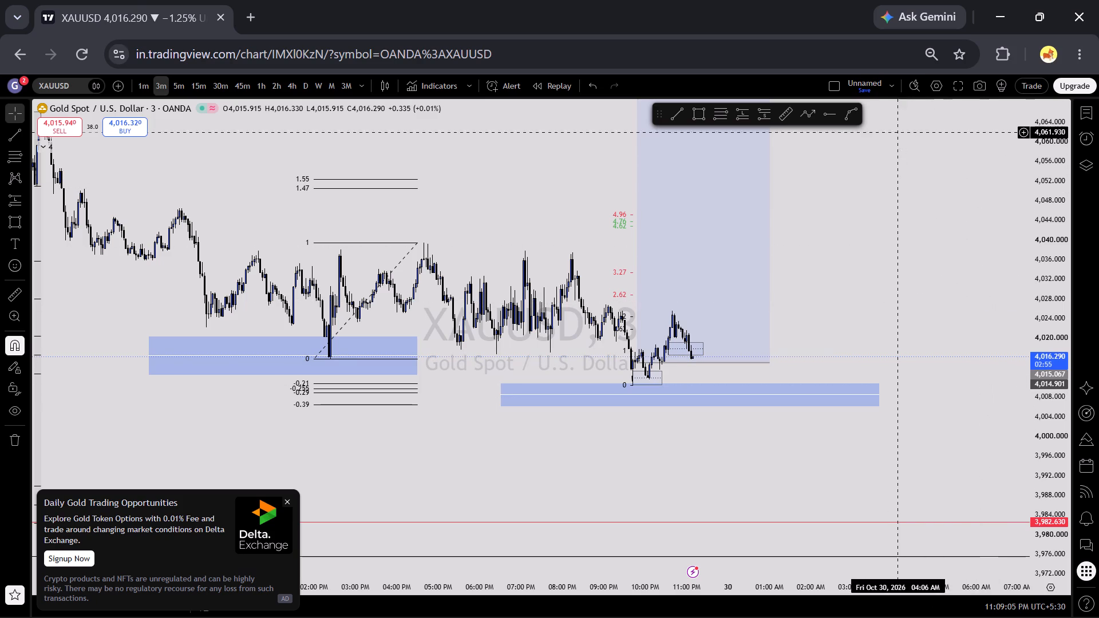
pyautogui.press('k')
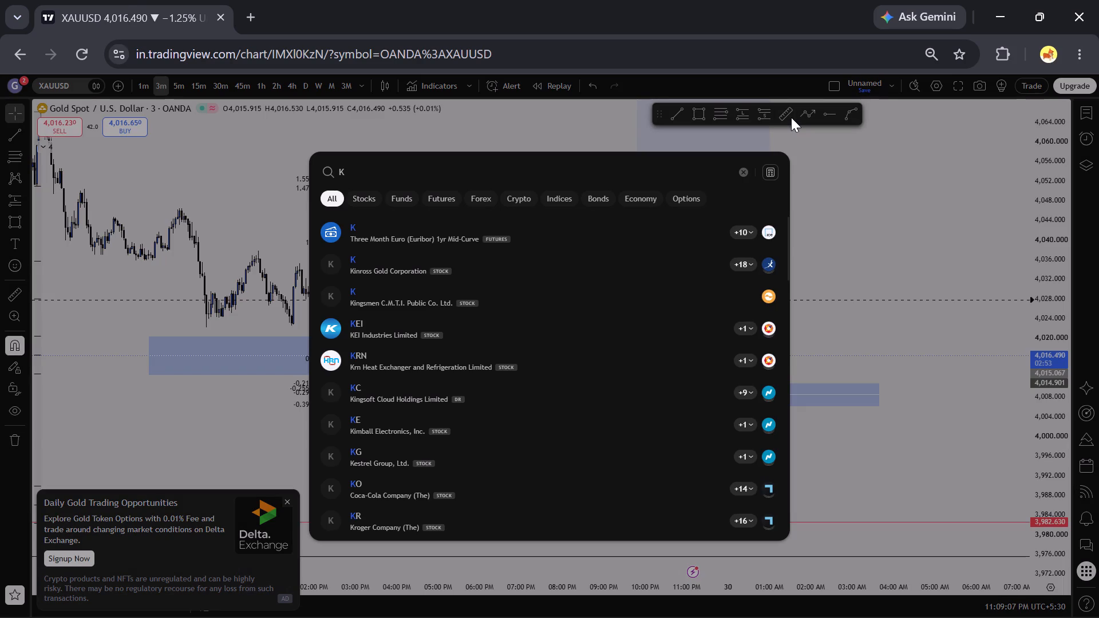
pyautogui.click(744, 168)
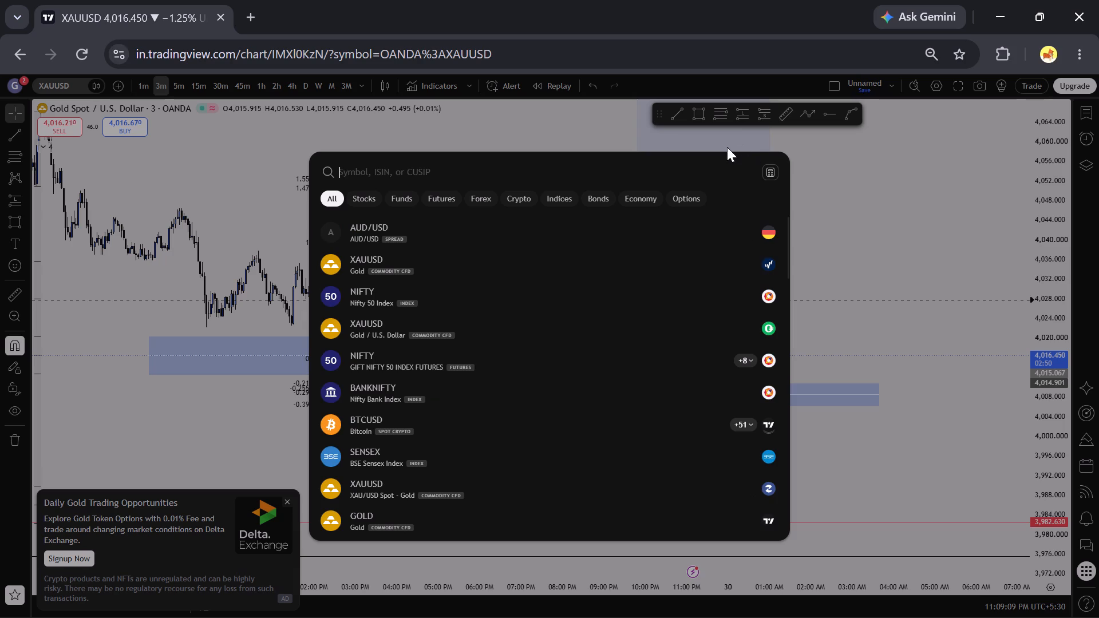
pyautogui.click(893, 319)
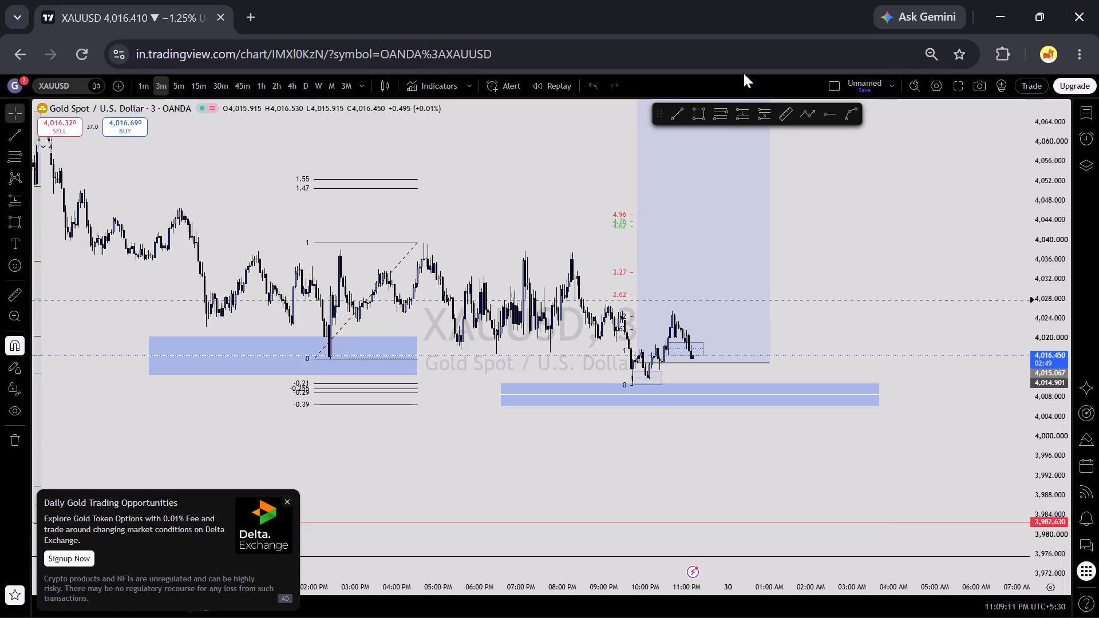
# Measure the upward price distance to about 4,025.6, from about 4,016.4 and again from about 4,014.6, and clear the measurement.
pyautogui.click(777, 113)
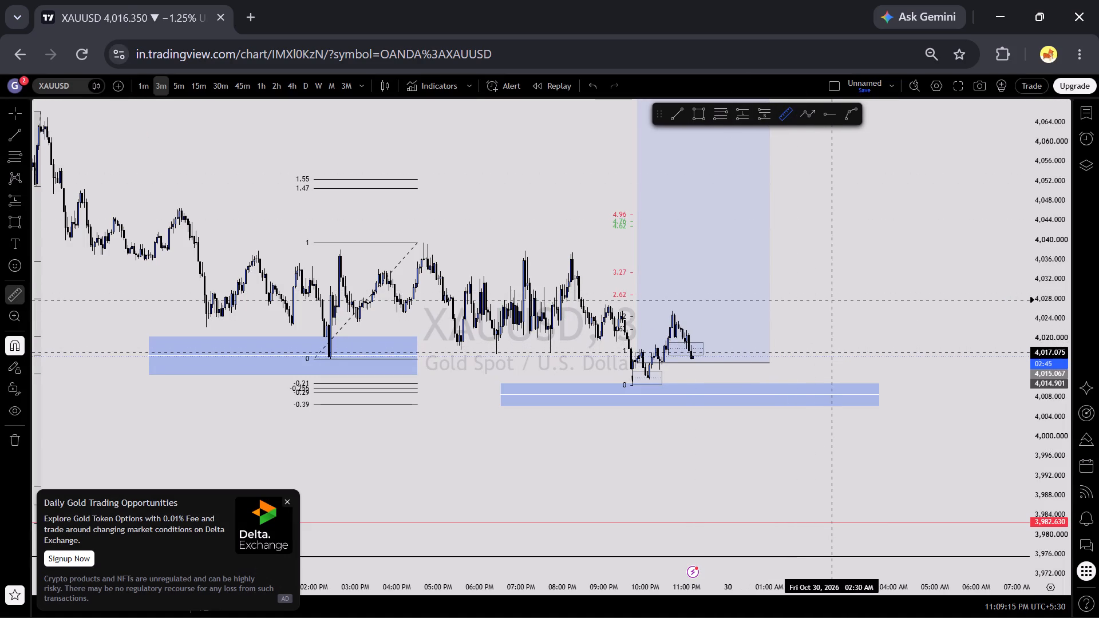
pyautogui.moveTo(833, 356); pyautogui.dragTo(838, 333)
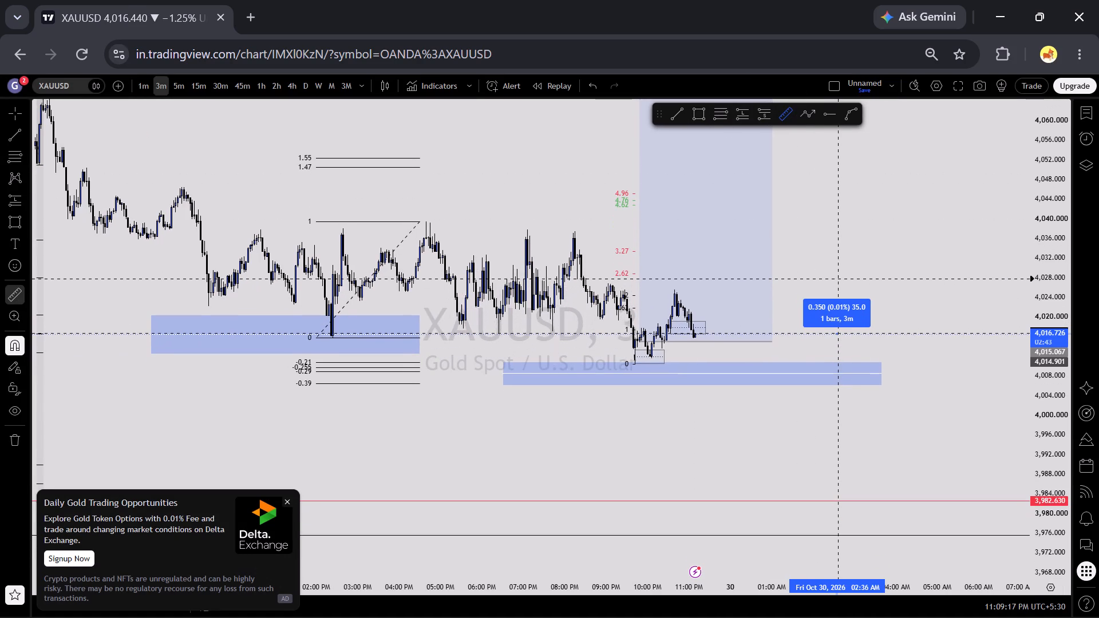
pyautogui.doubleClick(850, 289)
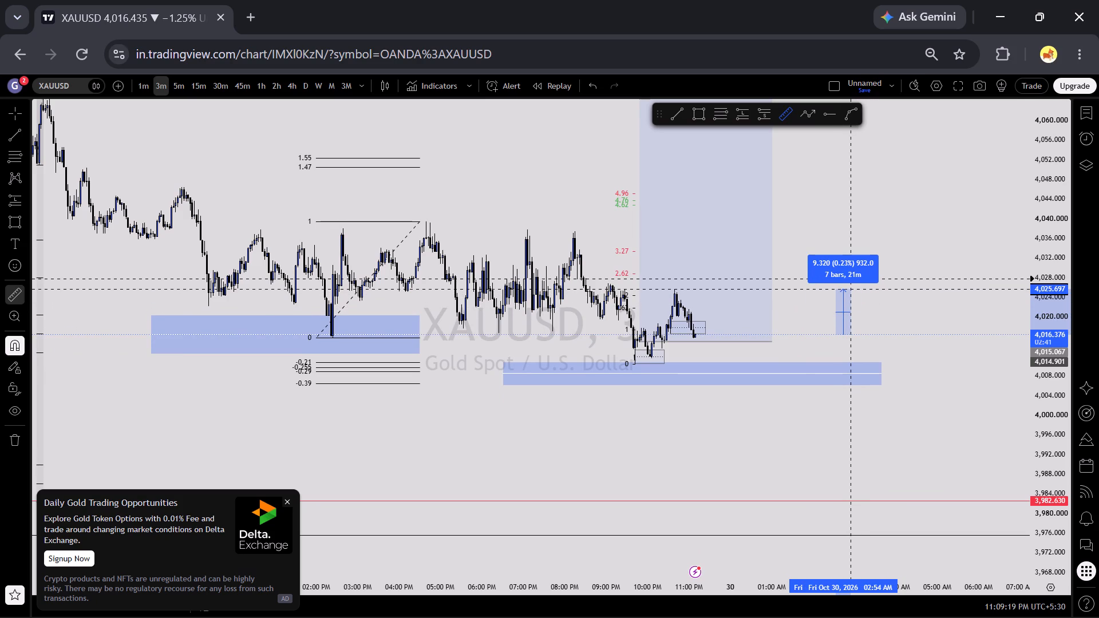
pyautogui.click(786, 116)
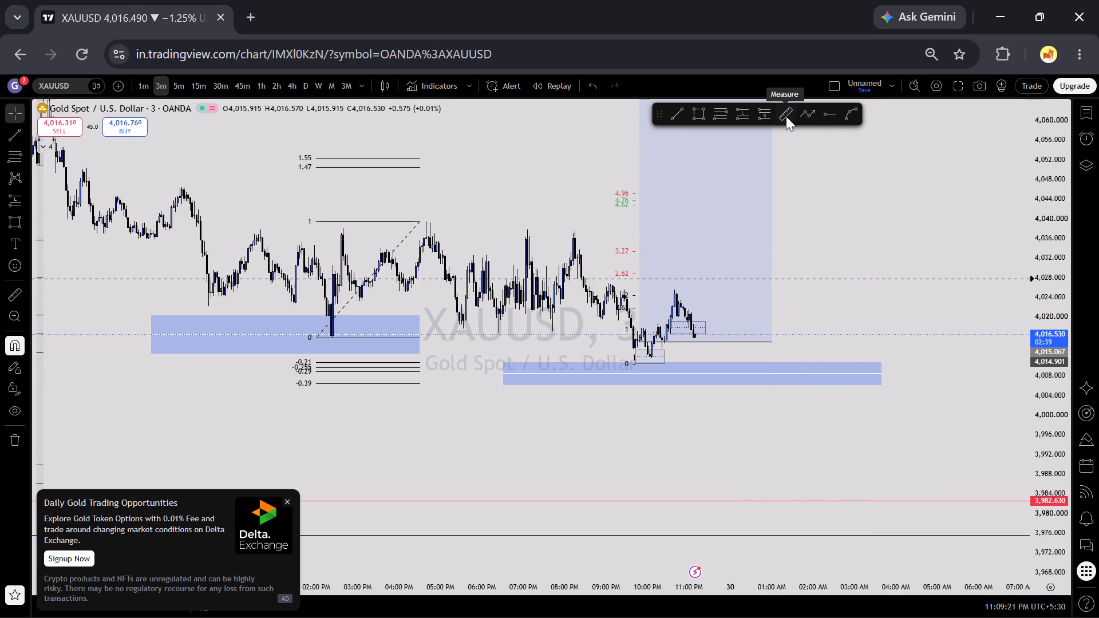
pyautogui.click(828, 343)
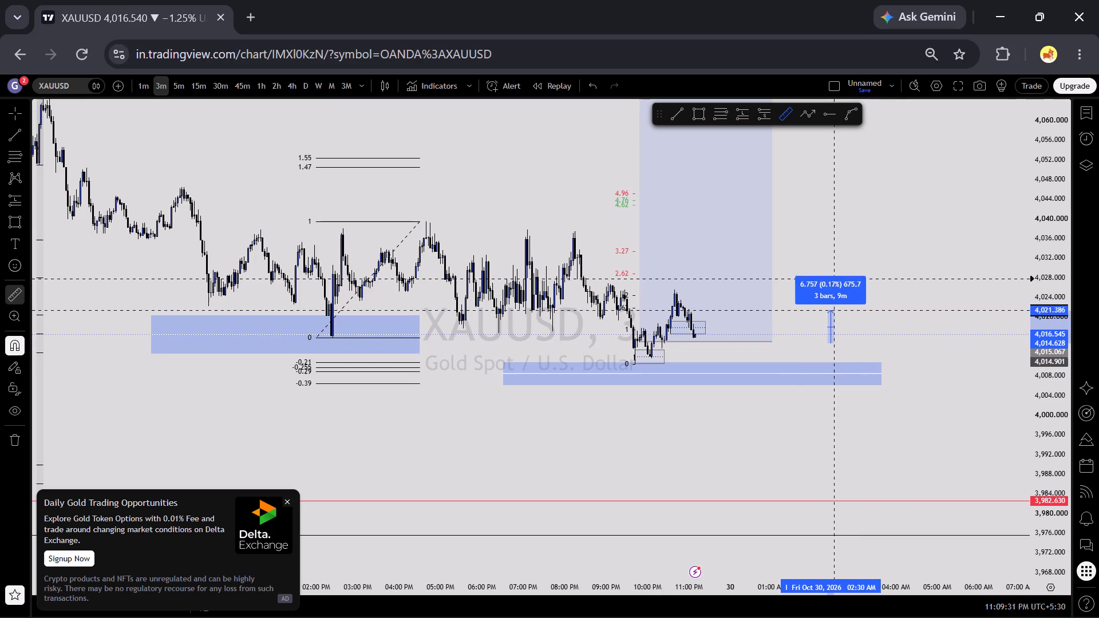
pyautogui.click(834, 290)
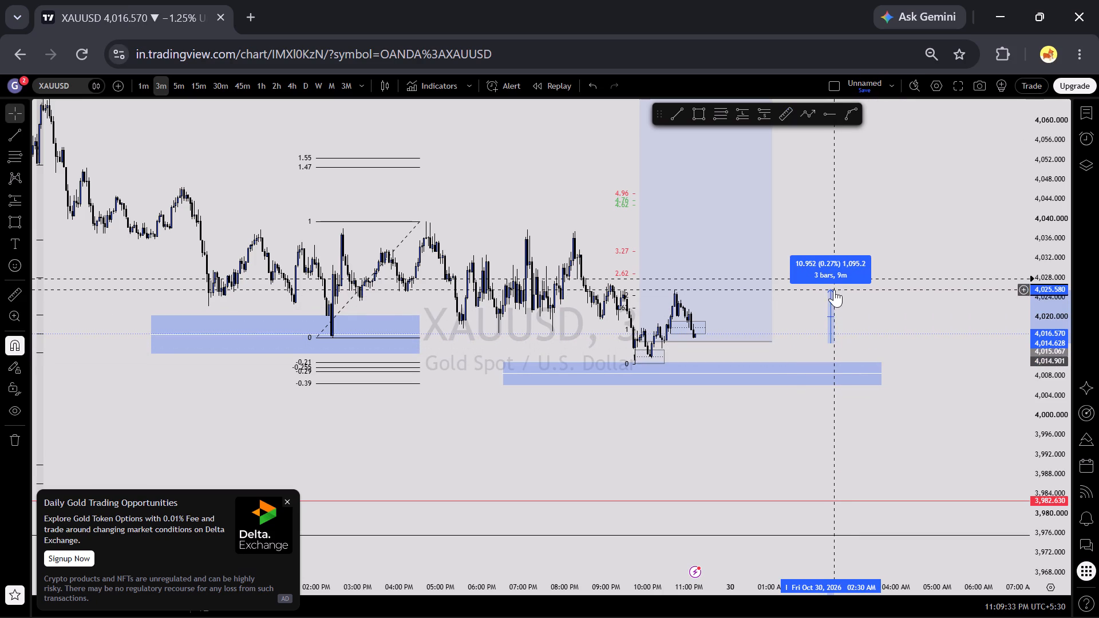
pyautogui.click(906, 312)
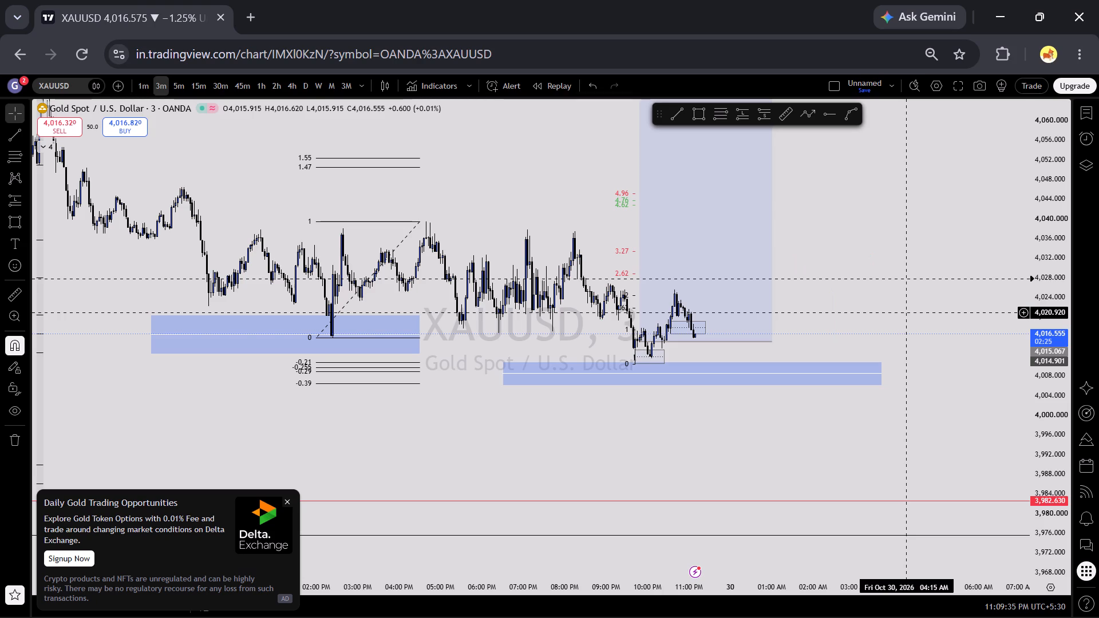
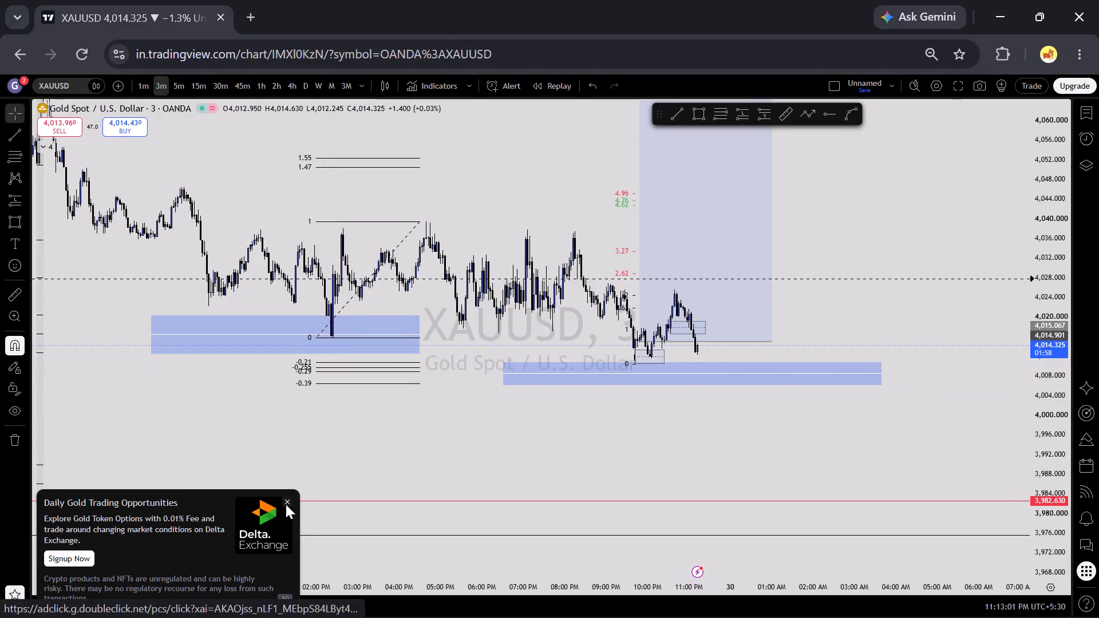
# Close the advertisement covering the lower corner of the chart.
pyautogui.click(286, 500)
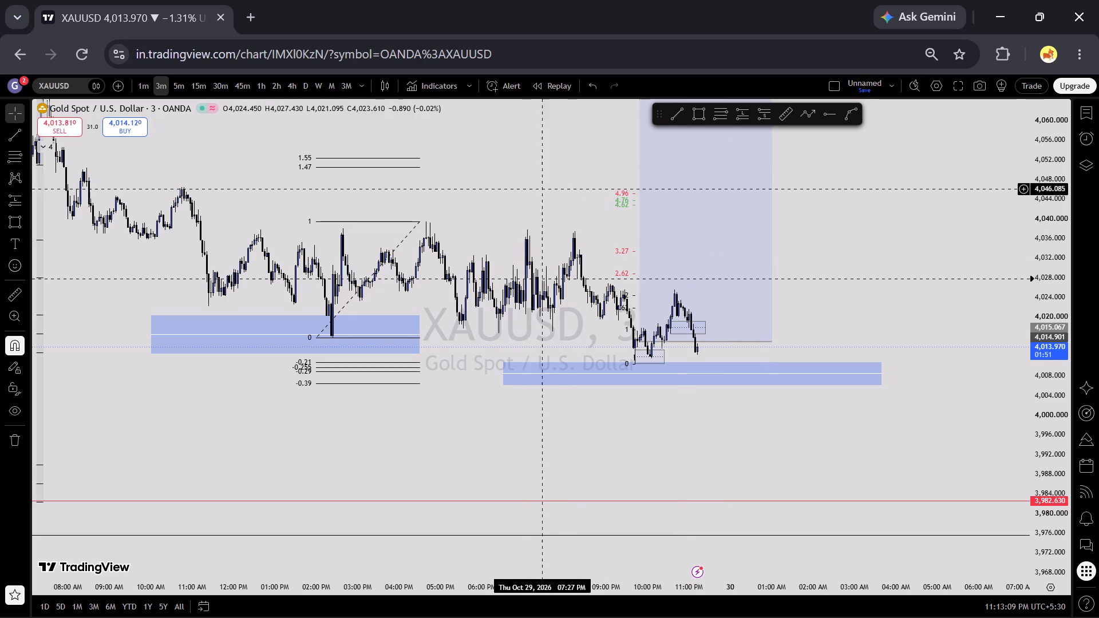
# Delete the long position, the small Fibonacci drawing beside it and the small rectangle near 11 PM on Oct 29.
pyautogui.keyDown('ctrl'); pyautogui.moveTo(586, 201); pyautogui.dragTo(655, 267); pyautogui.keyUp('ctrl')
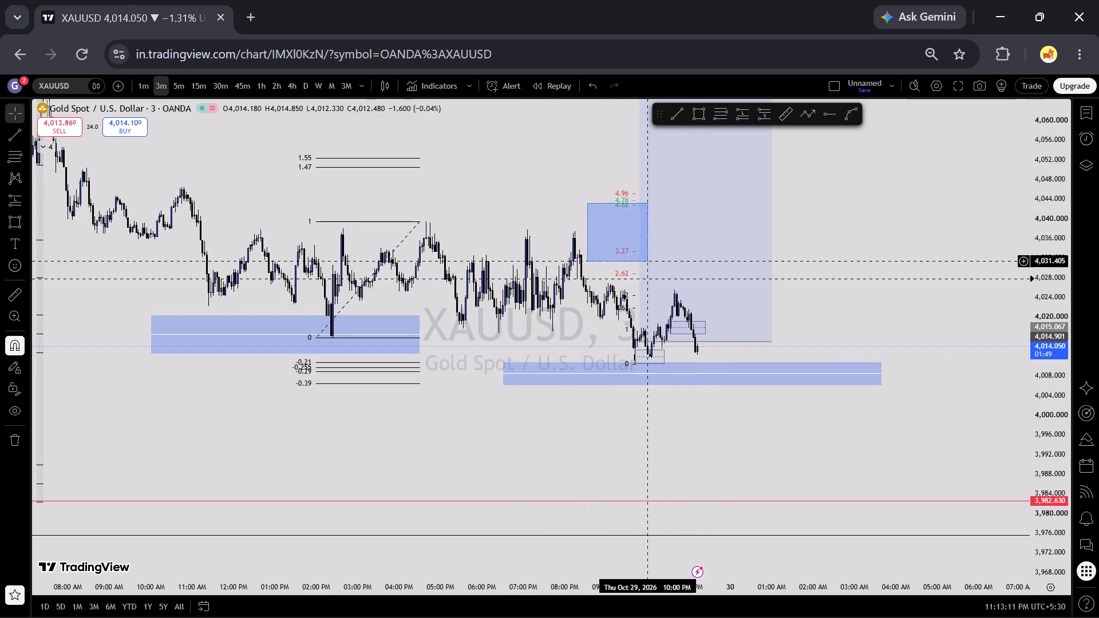
pyautogui.keyDown('ctrl'); pyautogui.moveTo(655, 267); pyautogui.dragTo(817, 355); pyautogui.keyUp('ctrl')
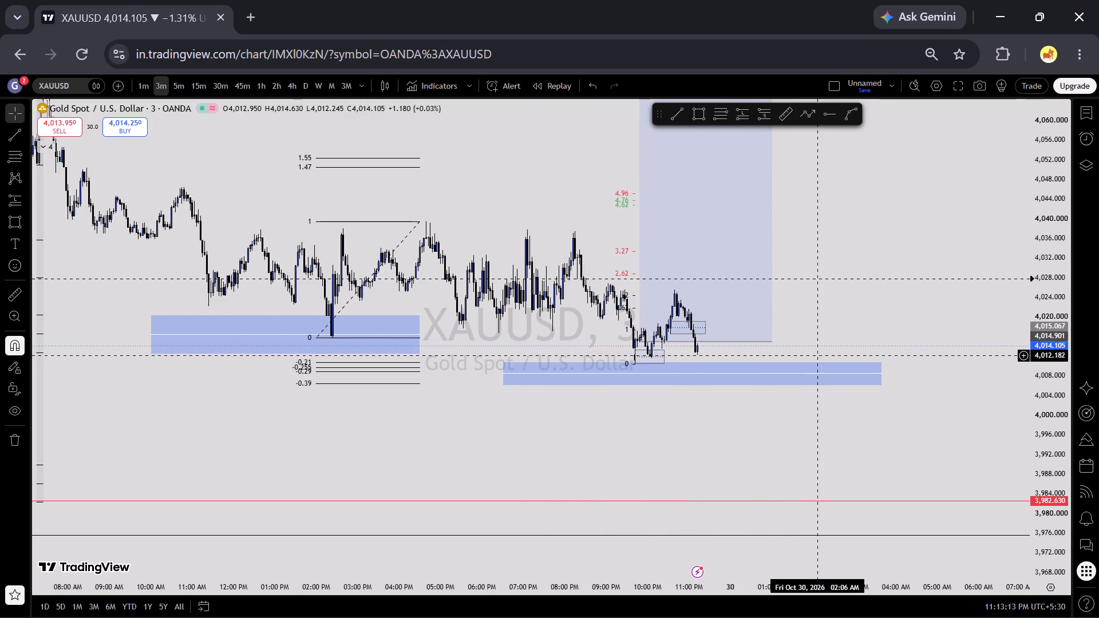
pyautogui.keyDown('ctrl'); pyautogui.moveTo(586, 243); pyautogui.dragTo(800, 344); pyautogui.keyUp('ctrl')
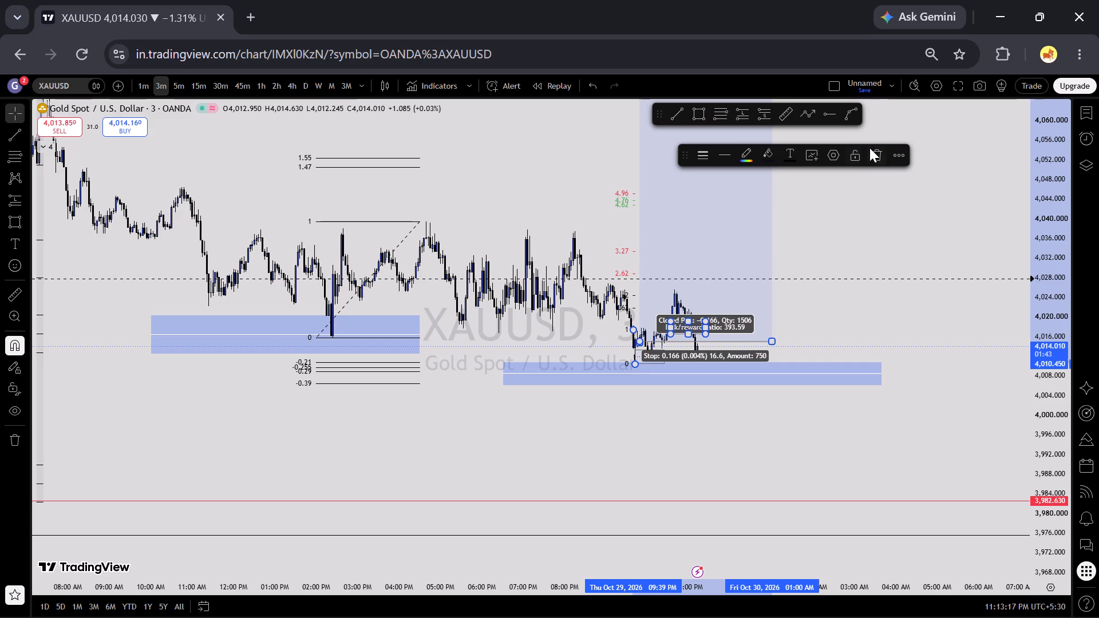
pyautogui.click(873, 152)
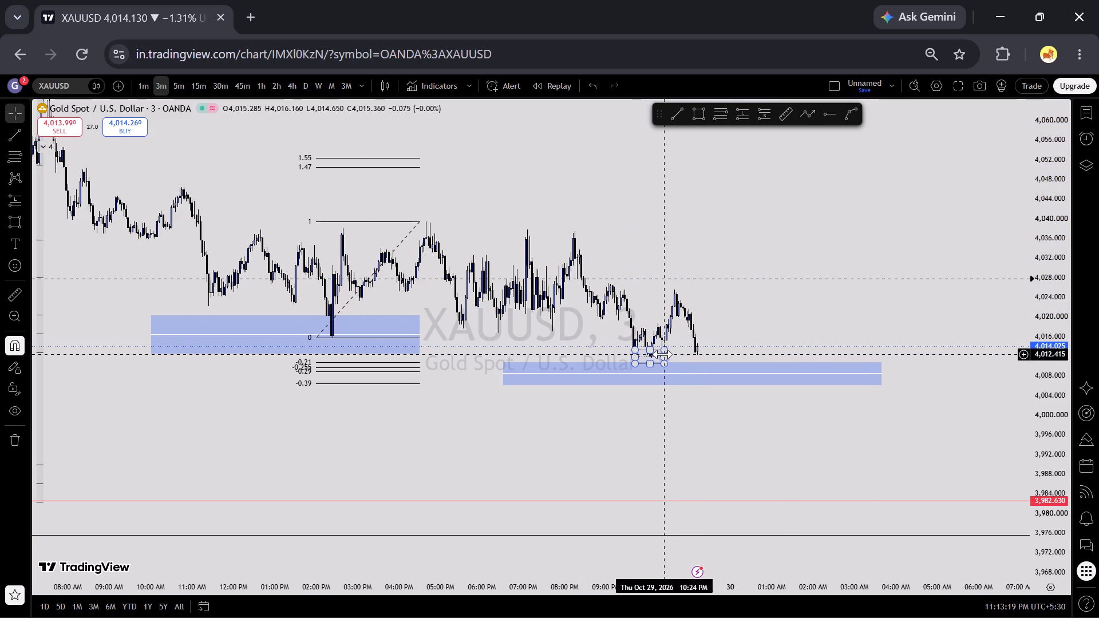
pyautogui.click(663, 354)
pyautogui.click(787, 342)
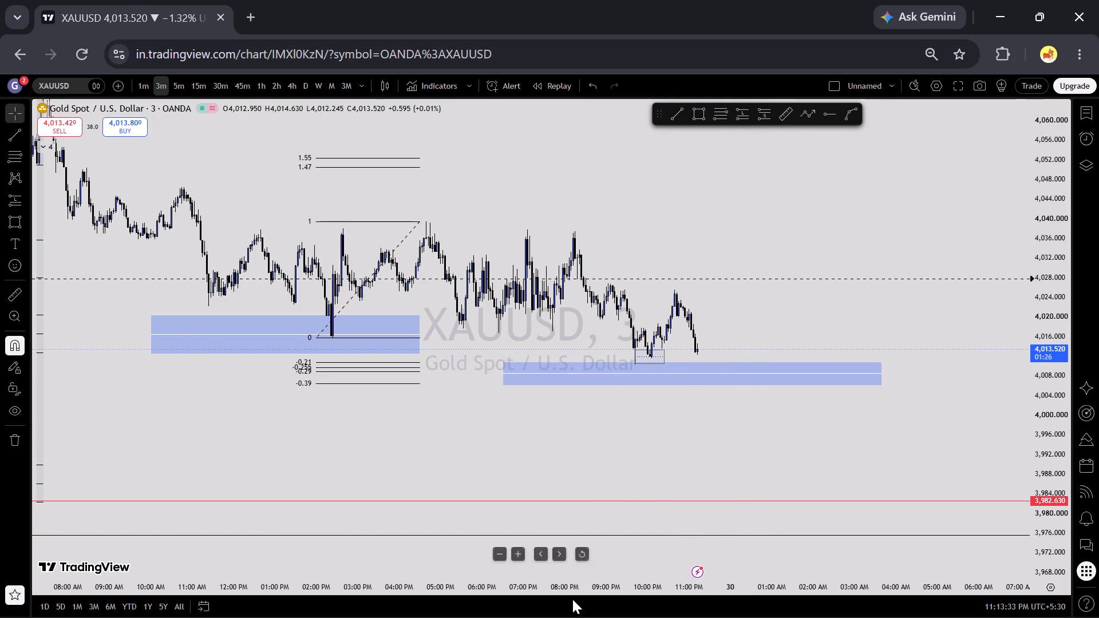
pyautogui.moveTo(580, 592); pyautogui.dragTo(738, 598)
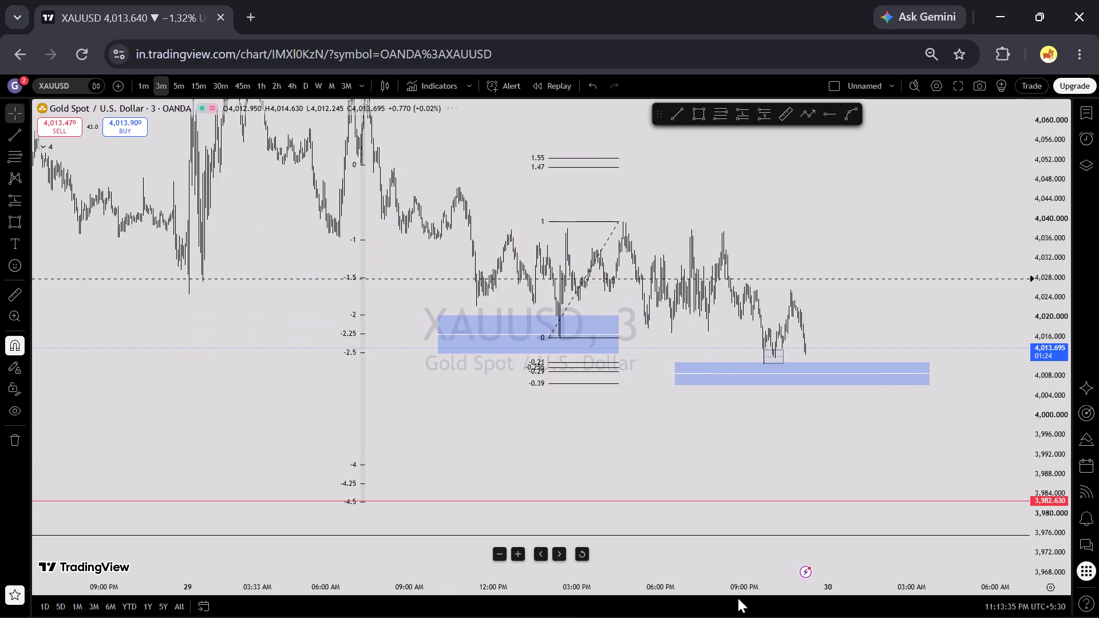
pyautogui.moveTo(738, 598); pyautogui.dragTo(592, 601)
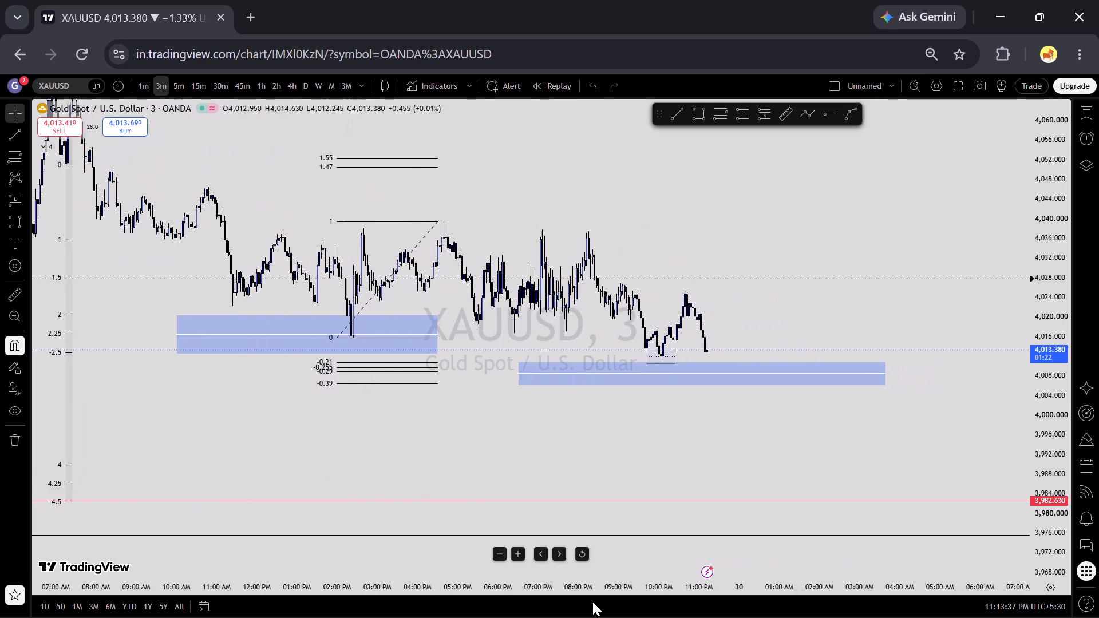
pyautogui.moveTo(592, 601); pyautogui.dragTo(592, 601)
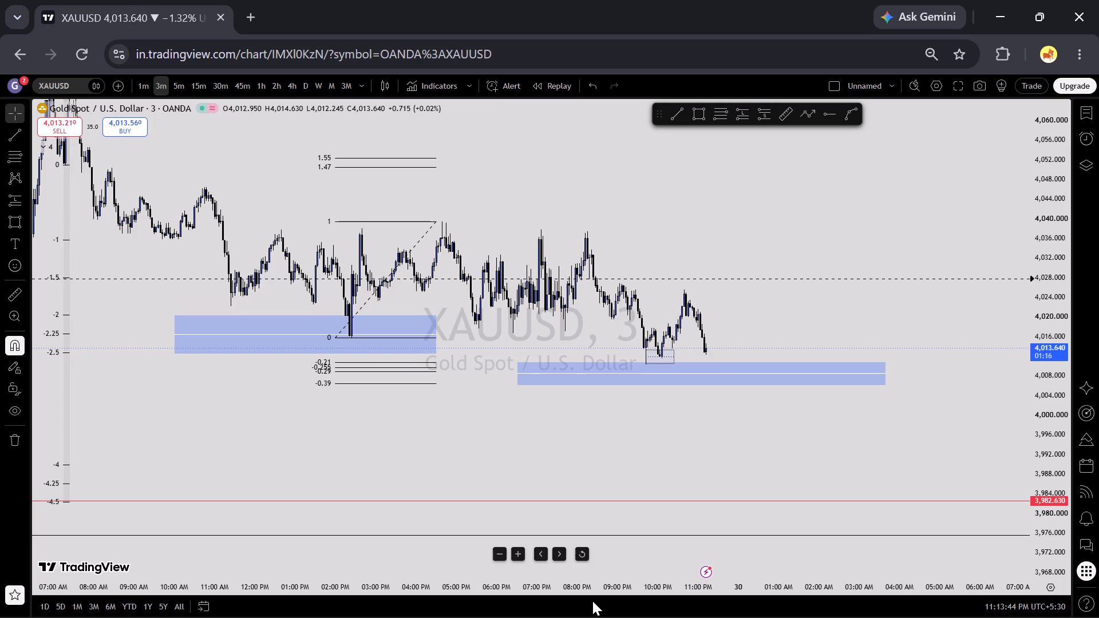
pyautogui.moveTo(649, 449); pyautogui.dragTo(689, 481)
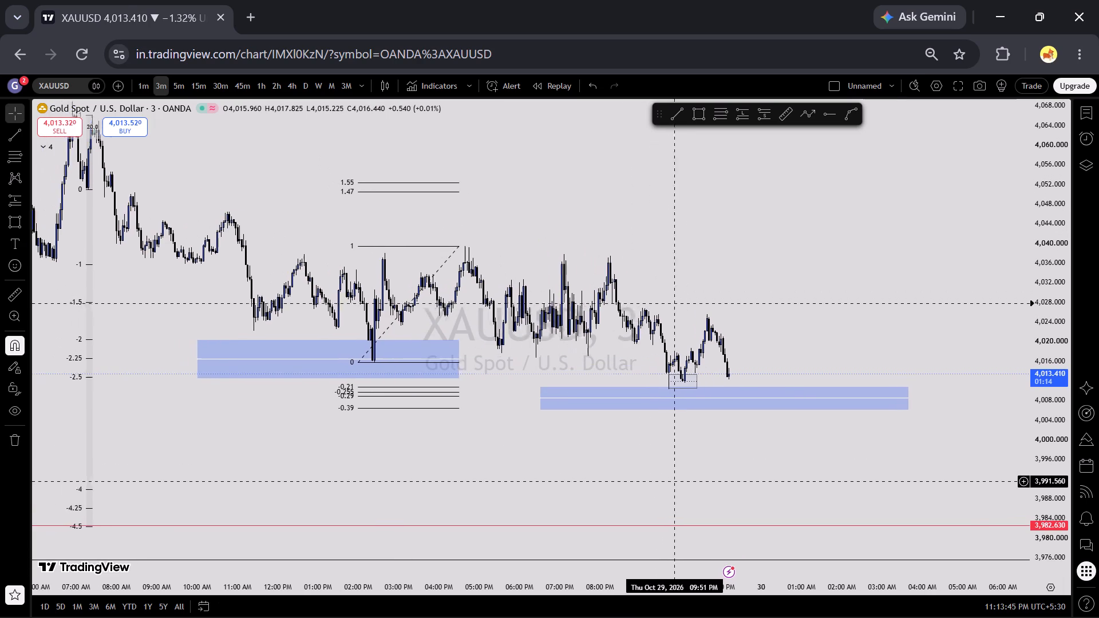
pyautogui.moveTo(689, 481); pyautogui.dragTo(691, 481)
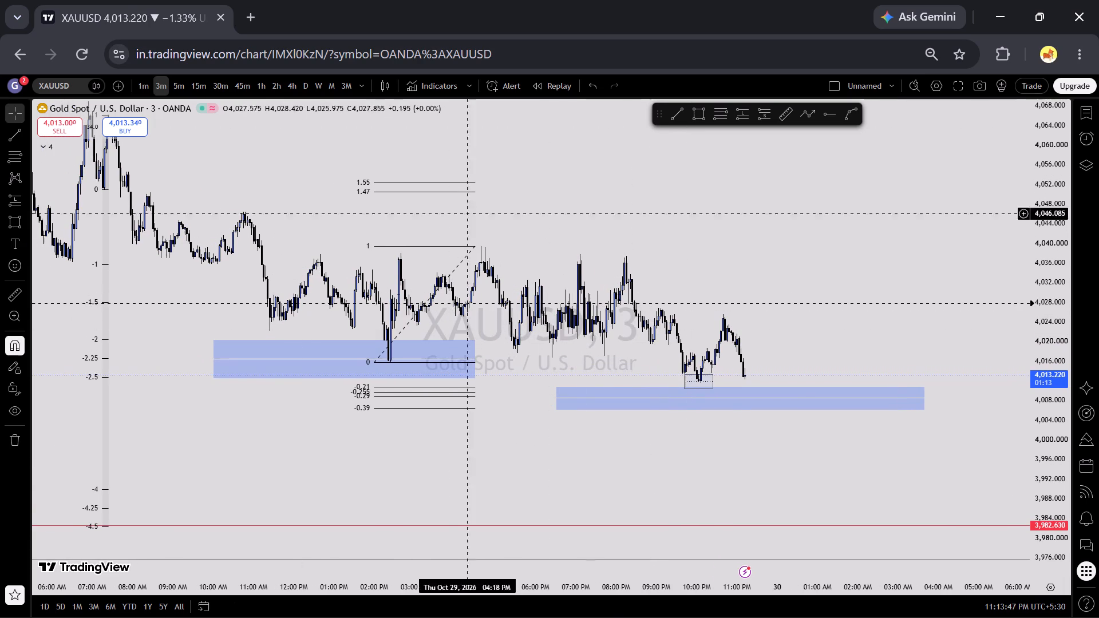
# Switch the XAUUSD chart to the 4-hour timeframe and examine the late-October price action below the DFVG zone.
pyautogui.click(293, 85)
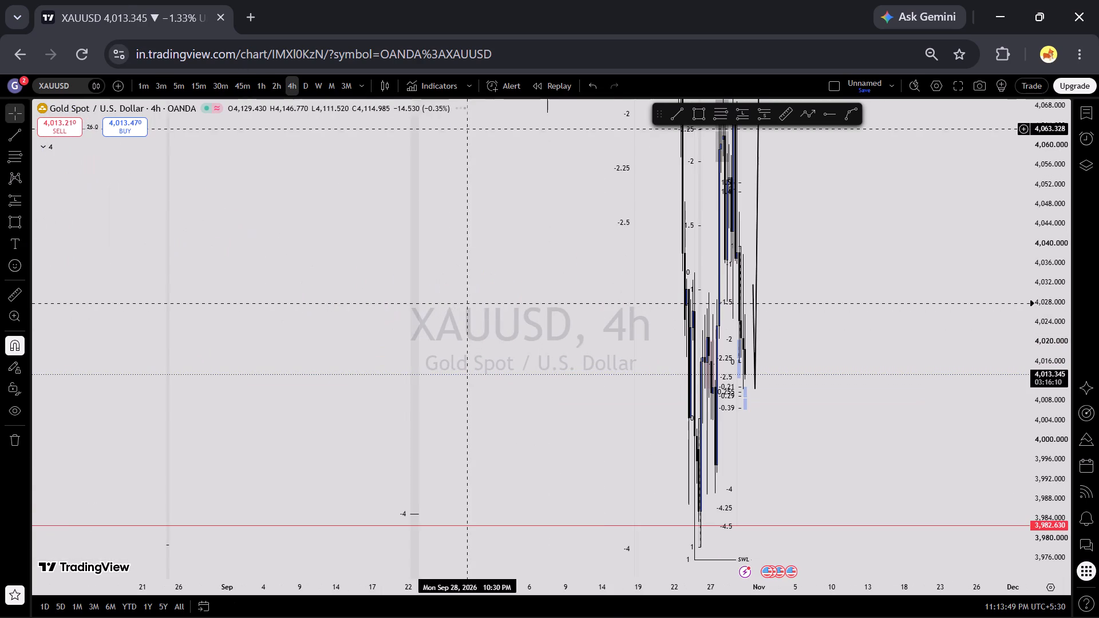
pyautogui.moveTo(593, 592); pyautogui.dragTo(180, 588)
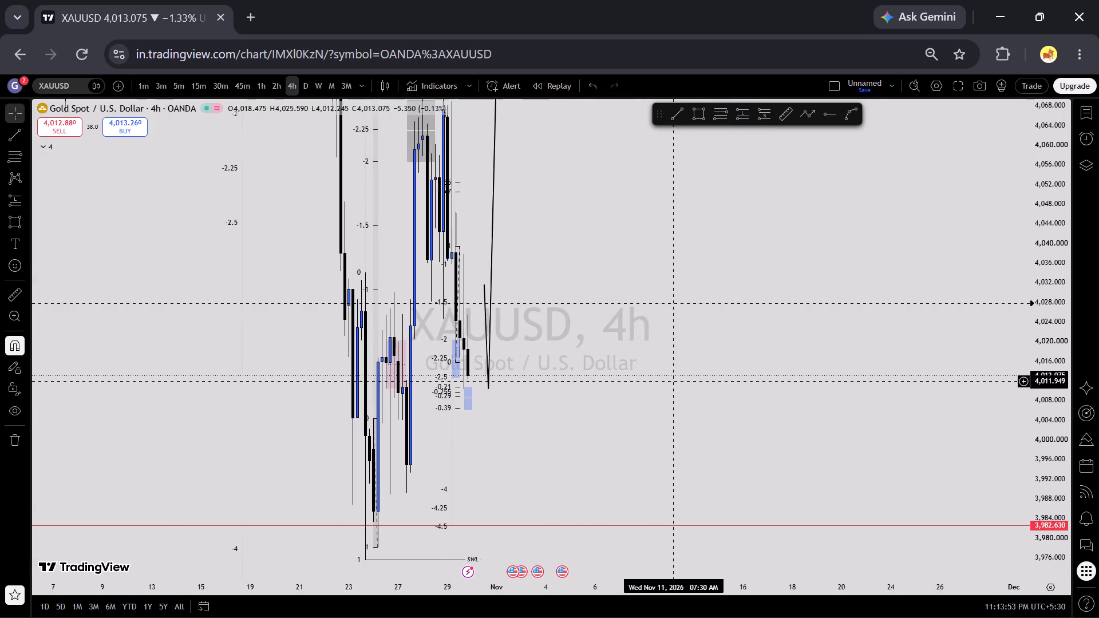
pyautogui.moveTo(1054, 244); pyautogui.dragTo(1098, 514)
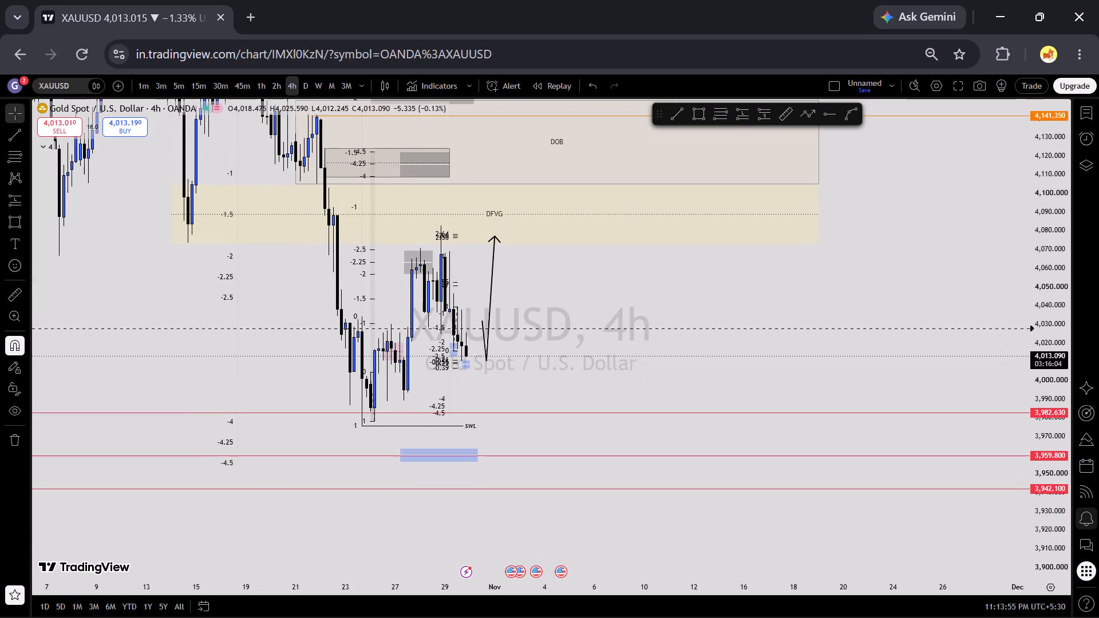
pyautogui.moveTo(1098, 514); pyautogui.dragTo(1055, 474)
pyautogui.moveTo(832, 398); pyautogui.dragTo(1098, 384)
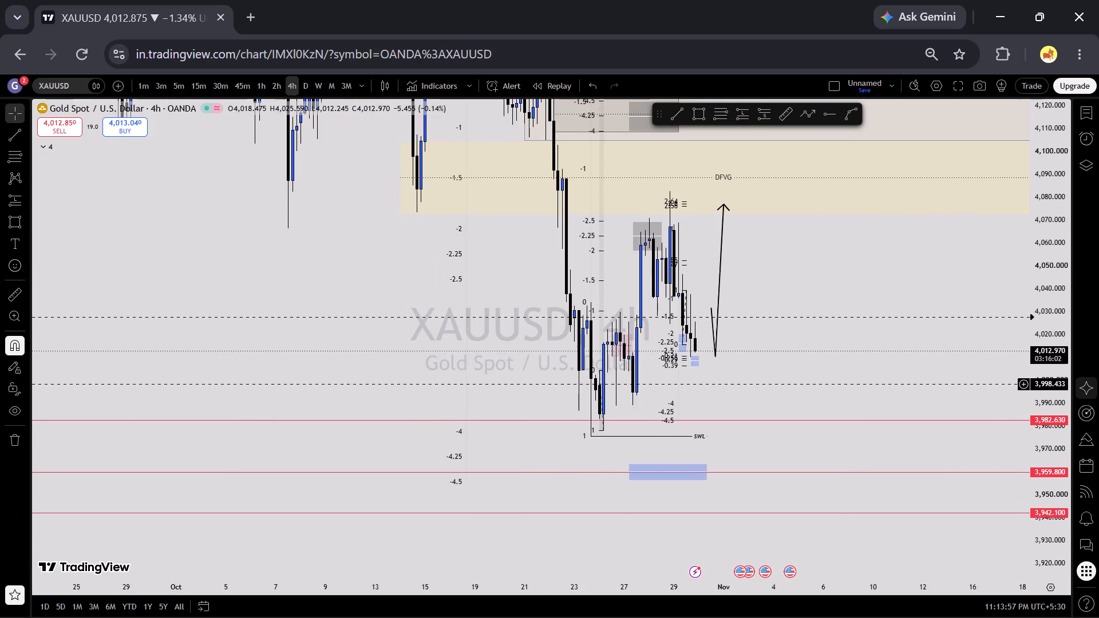
pyautogui.moveTo(834, 359); pyautogui.dragTo(952, 369)
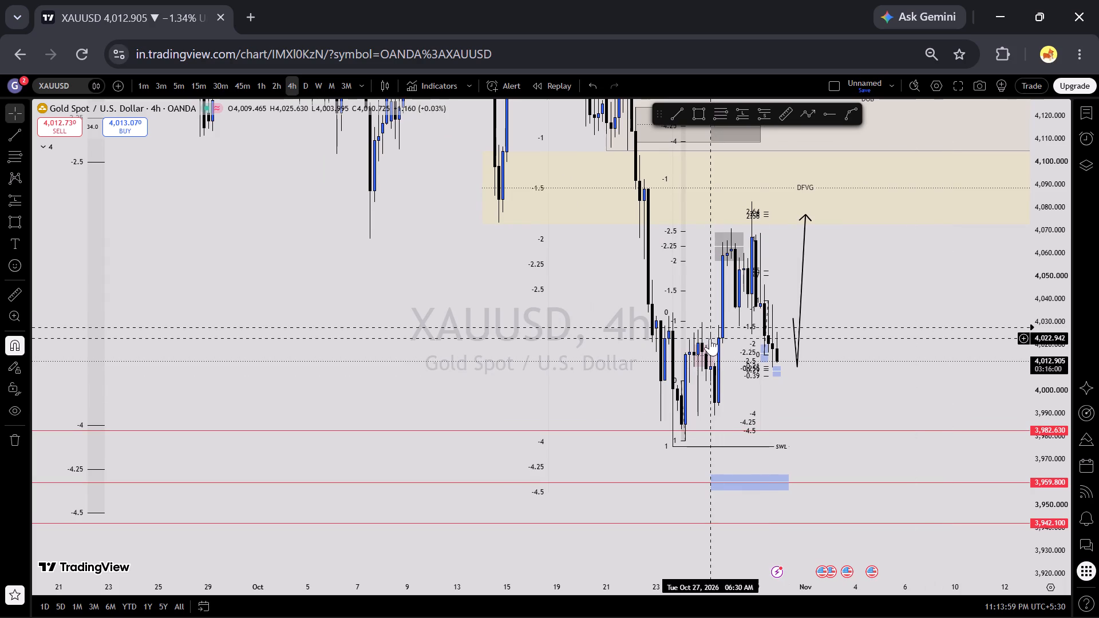
pyautogui.moveTo(1071, 381); pyautogui.dragTo(1070, 424)
pyautogui.moveTo(1038, 403); pyautogui.dragTo(1029, 422)
pyautogui.moveTo(827, 584); pyautogui.dragTo(693, 581)
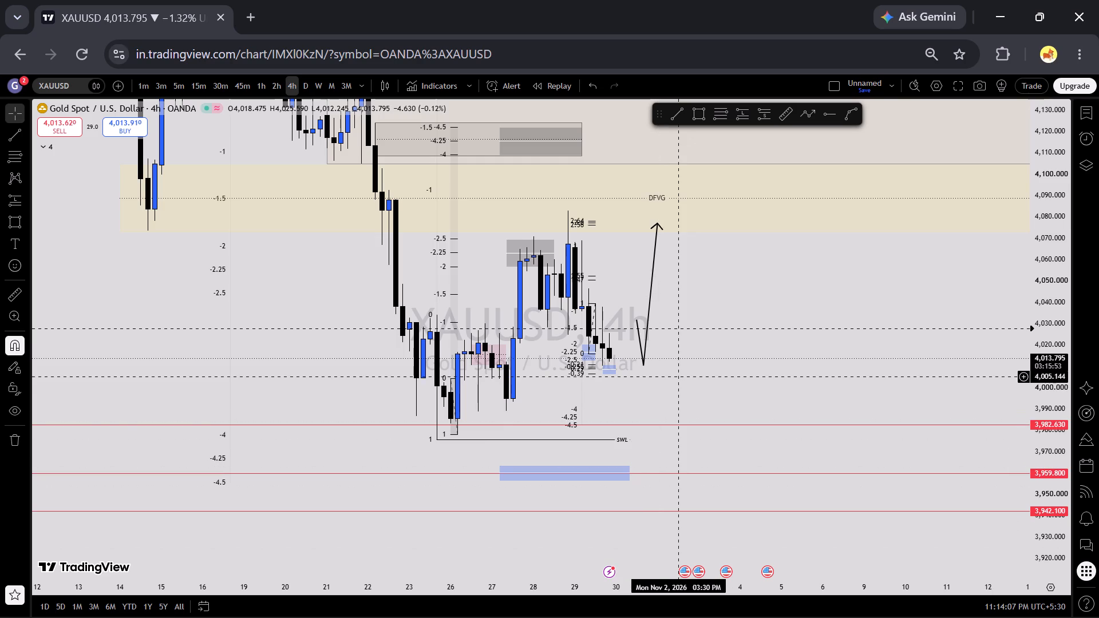
pyautogui.moveTo(681, 376); pyautogui.dragTo(712, 395)
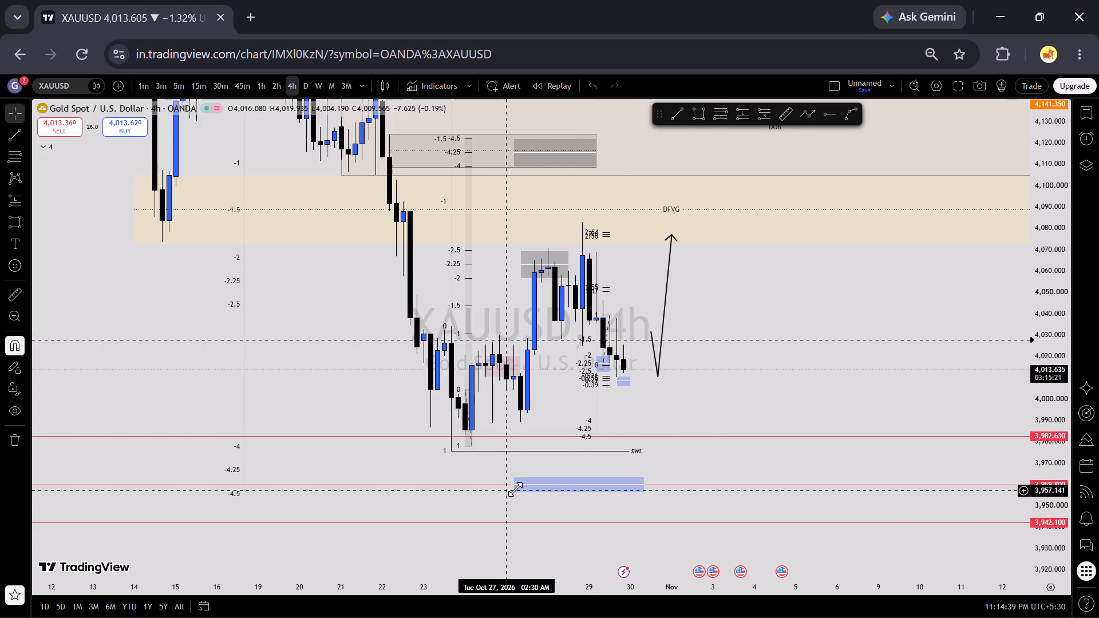
# Shift the blue order block near 3,960 forward so it spans from Oct 28 to about Nov 4.
pyautogui.moveTo(515, 484); pyautogui.dragTo(574, 484)
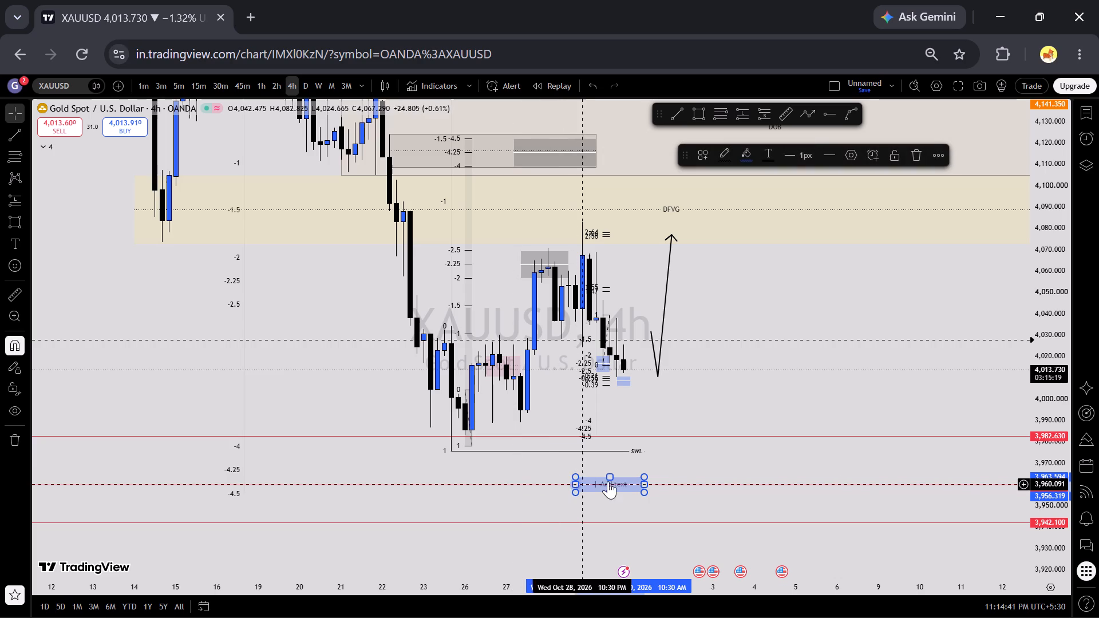
pyautogui.moveTo(647, 484); pyautogui.dragTo(763, 492)
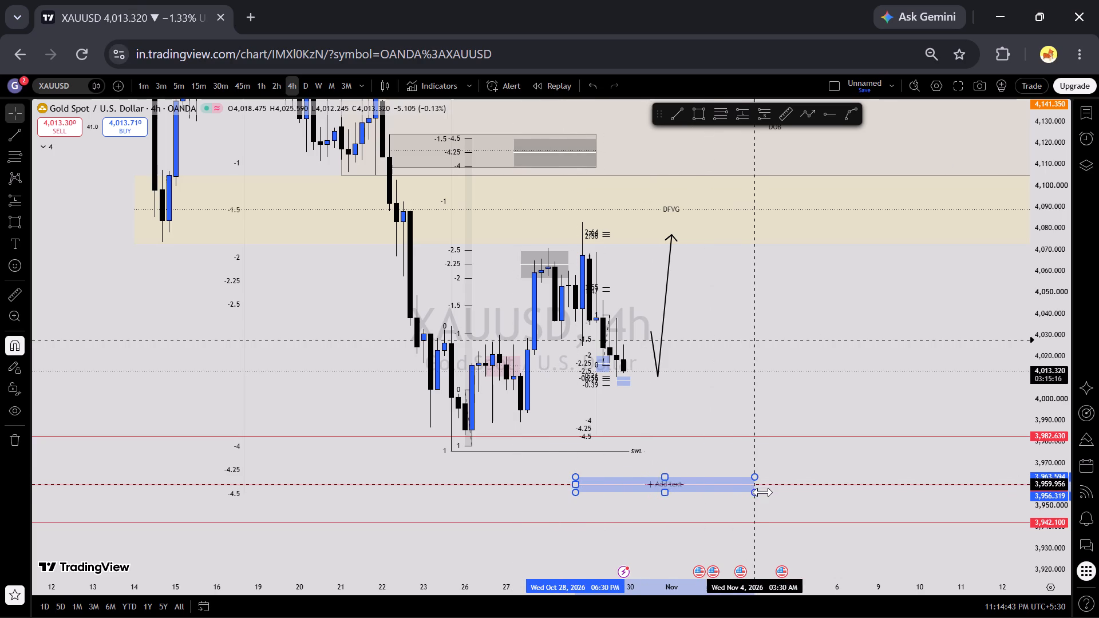
pyautogui.moveTo(763, 492); pyautogui.dragTo(764, 492)
pyautogui.click(782, 364)
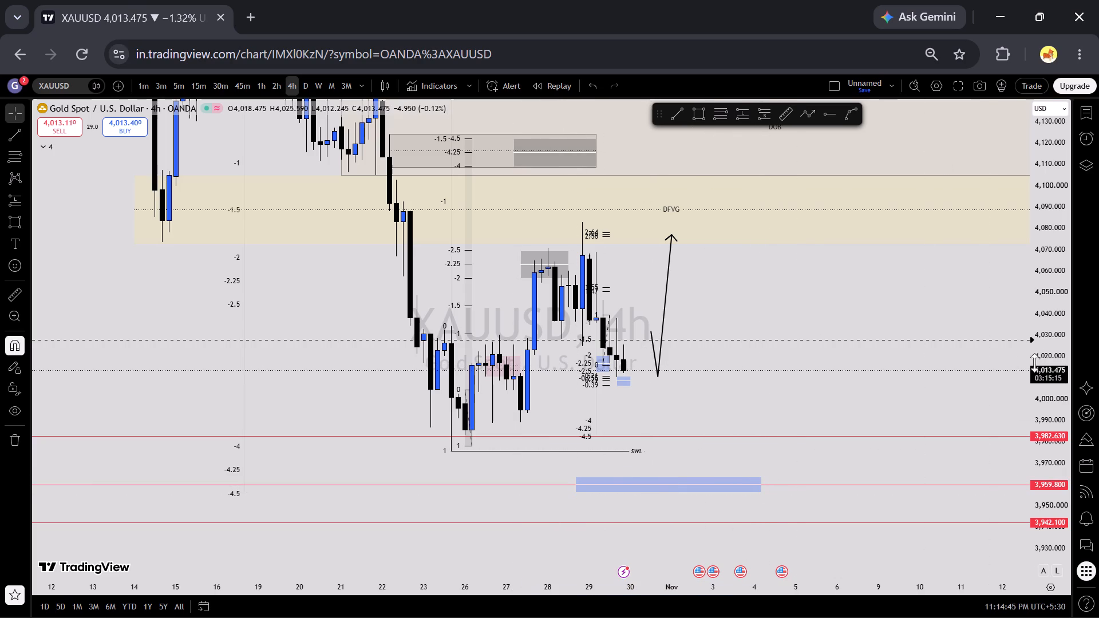
# Draw a rectangle zone using a saved template from about 4,012 down to about 3,987, starting Oct 27 and ending about Nov 2.
pyautogui.moveTo(1046, 315); pyautogui.dragTo(1053, 393)
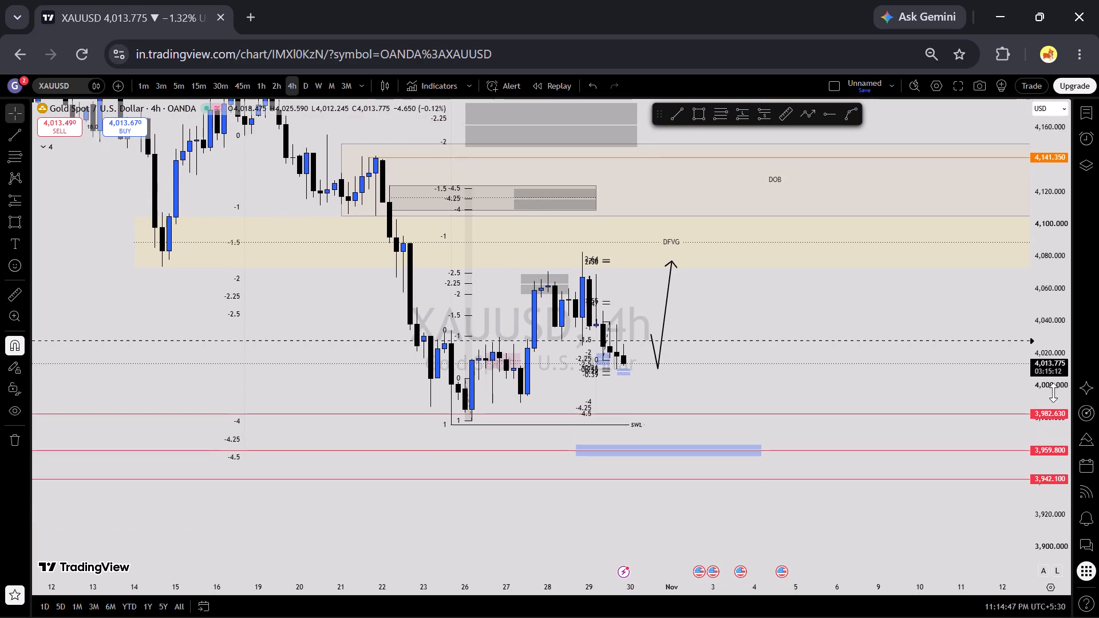
pyautogui.moveTo(1053, 393); pyautogui.dragTo(1051, 381)
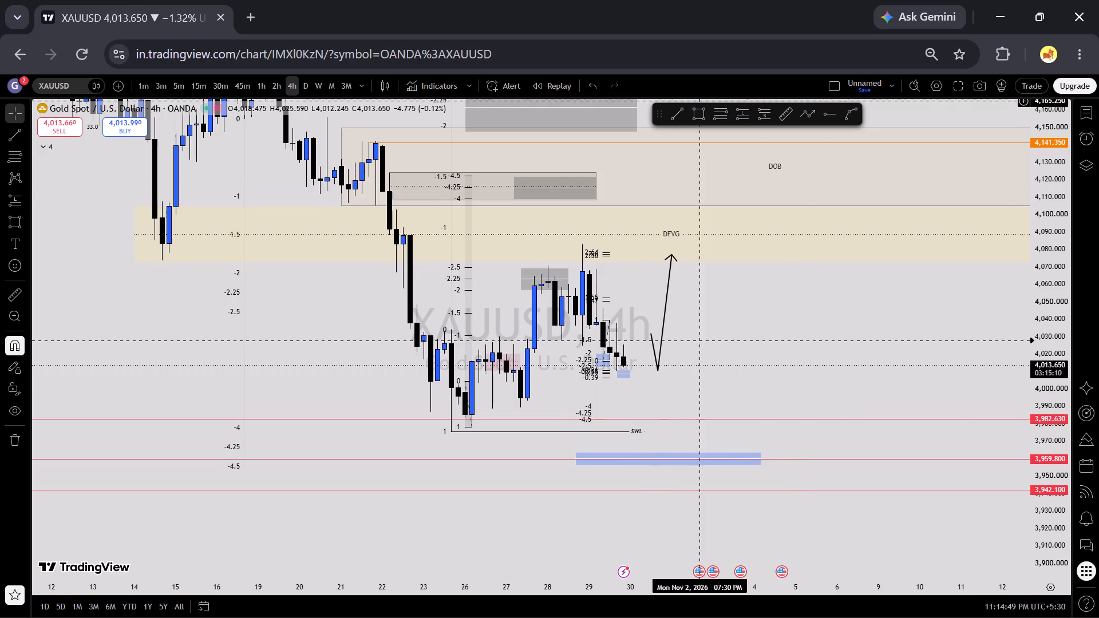
pyautogui.click(702, 112)
pyautogui.click(695, 149)
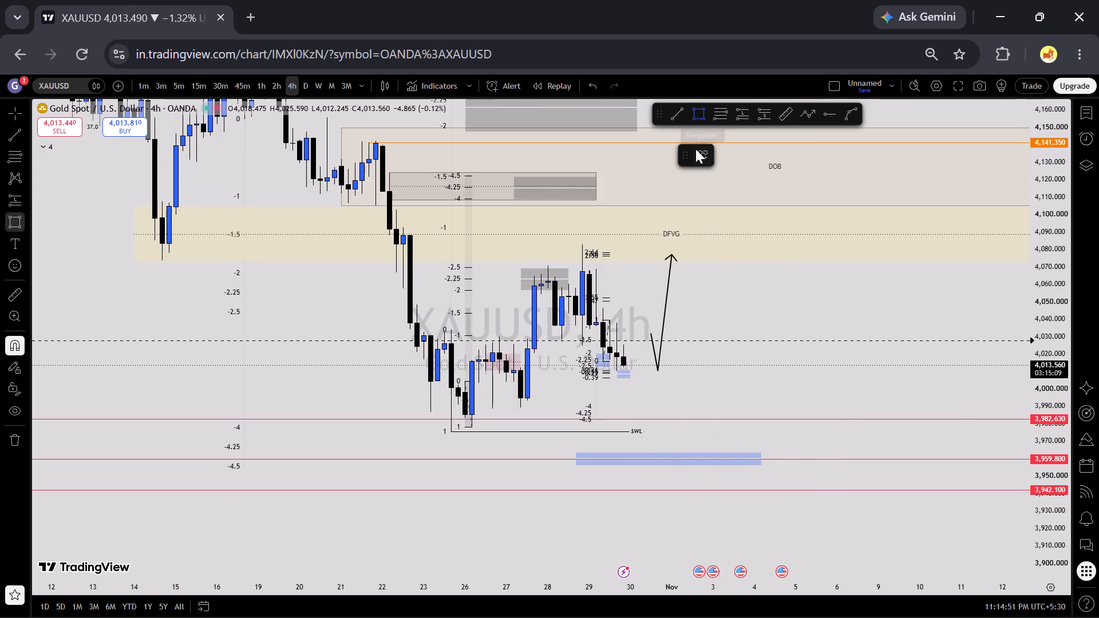
pyautogui.click(715, 202)
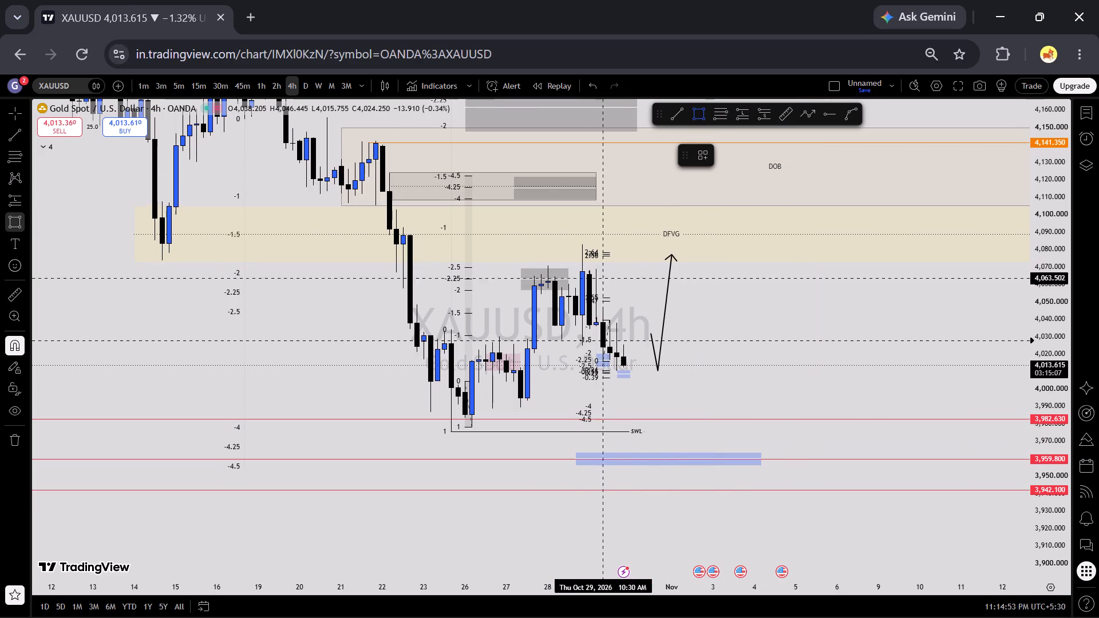
pyautogui.moveTo(522, 341); pyautogui.dragTo(673, 392)
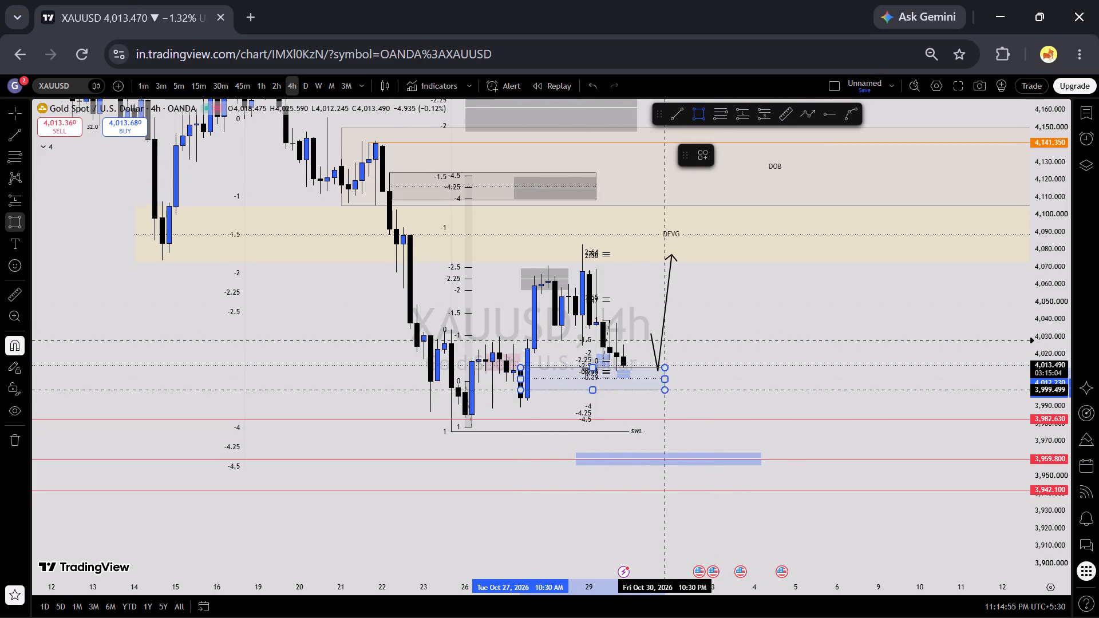
pyautogui.moveTo(673, 392); pyautogui.dragTo(684, 411)
pyautogui.click(684, 411)
pyautogui.click(740, 390)
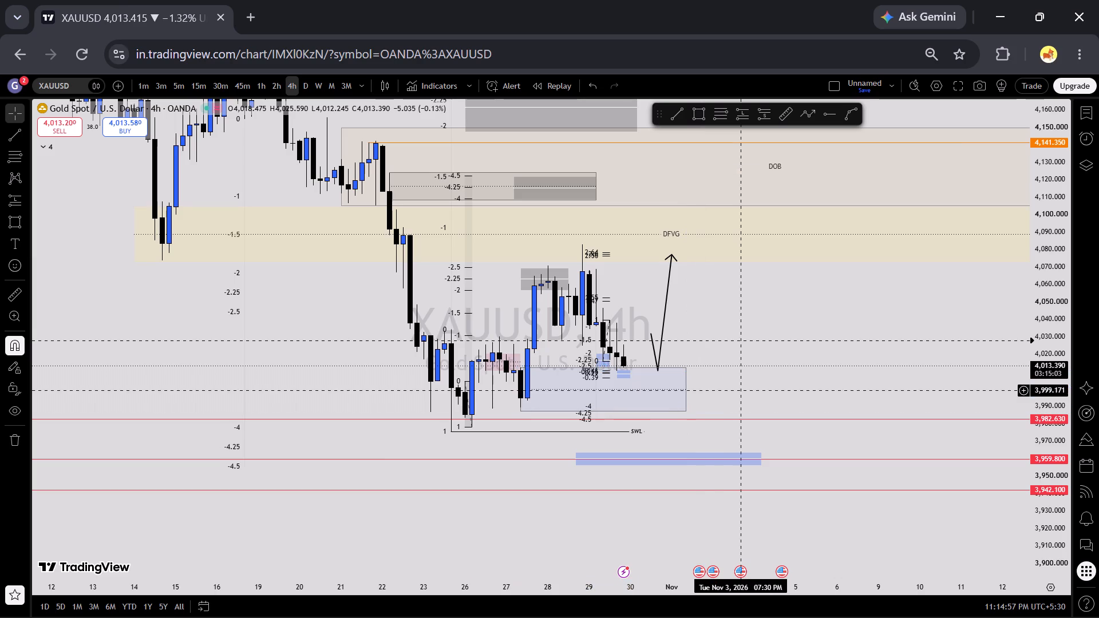
# Step the XAUUSD chart down through the 2-hour, 1-hour, 45-minute and 30-minute timeframes and examine late-October price action around the zones.
pyautogui.click(277, 86)
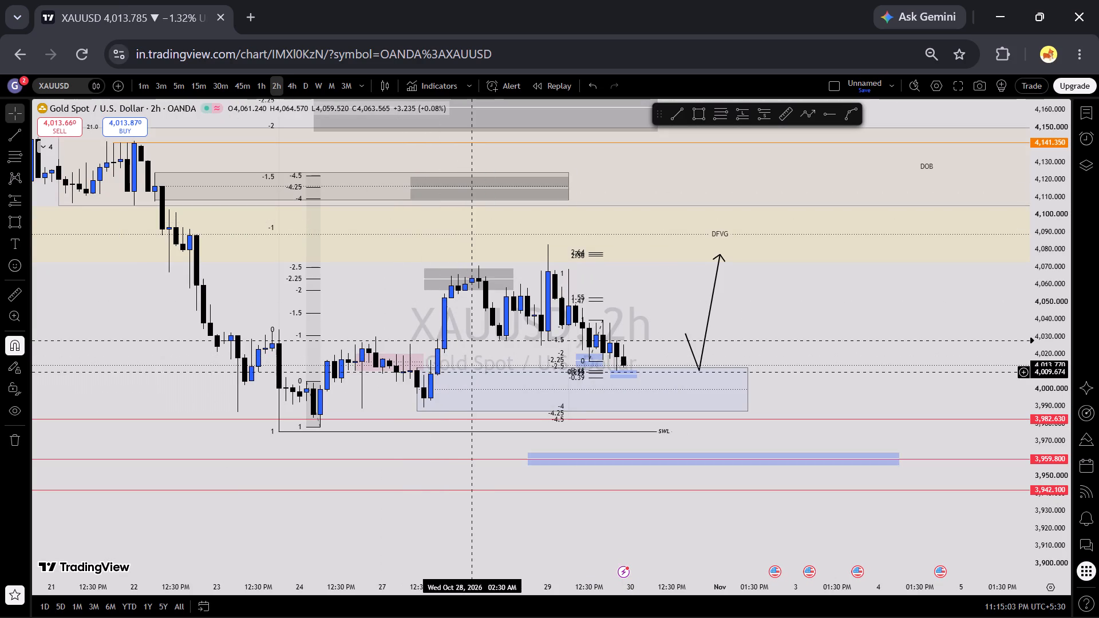
pyautogui.click(266, 86)
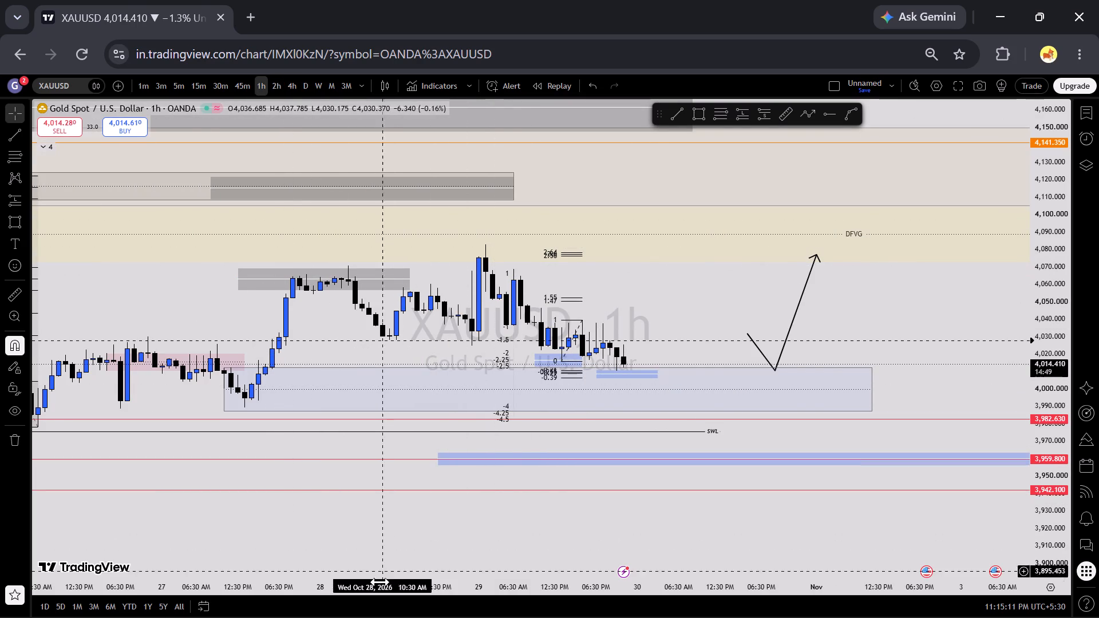
pyautogui.moveTo(380, 581); pyautogui.dragTo(665, 609)
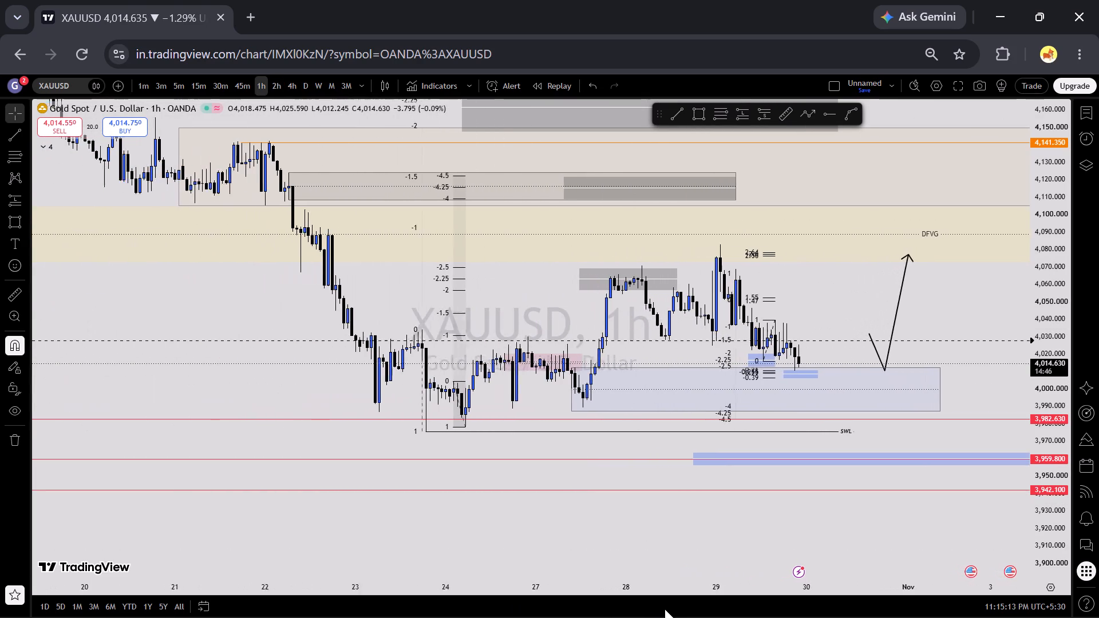
pyautogui.moveTo(665, 609); pyautogui.dragTo(676, 607)
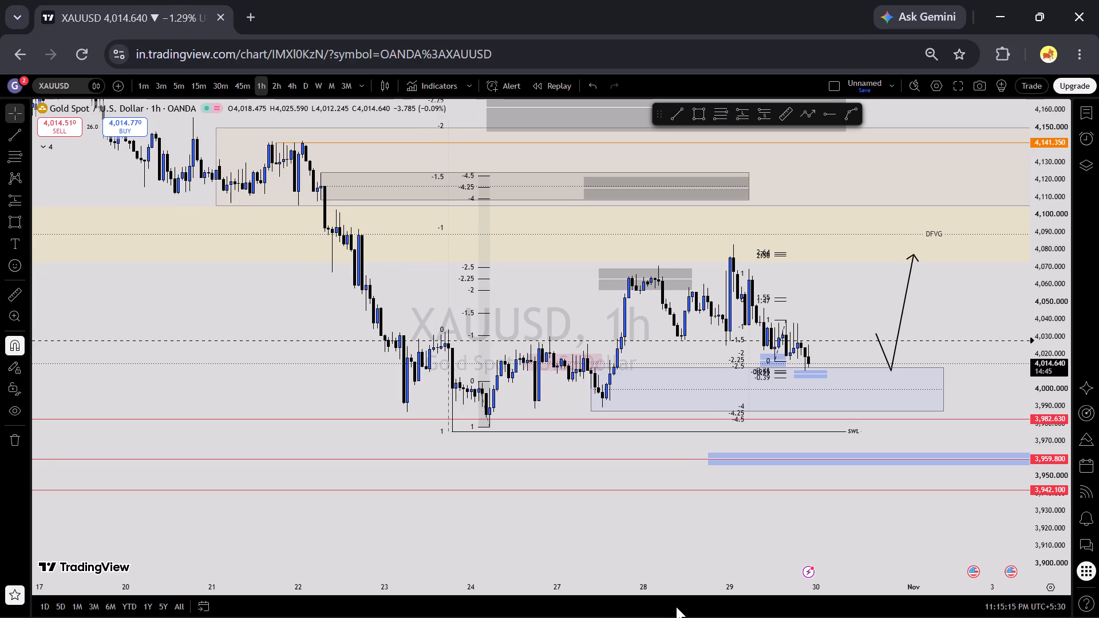
pyautogui.moveTo(676, 607); pyautogui.dragTo(780, 602)
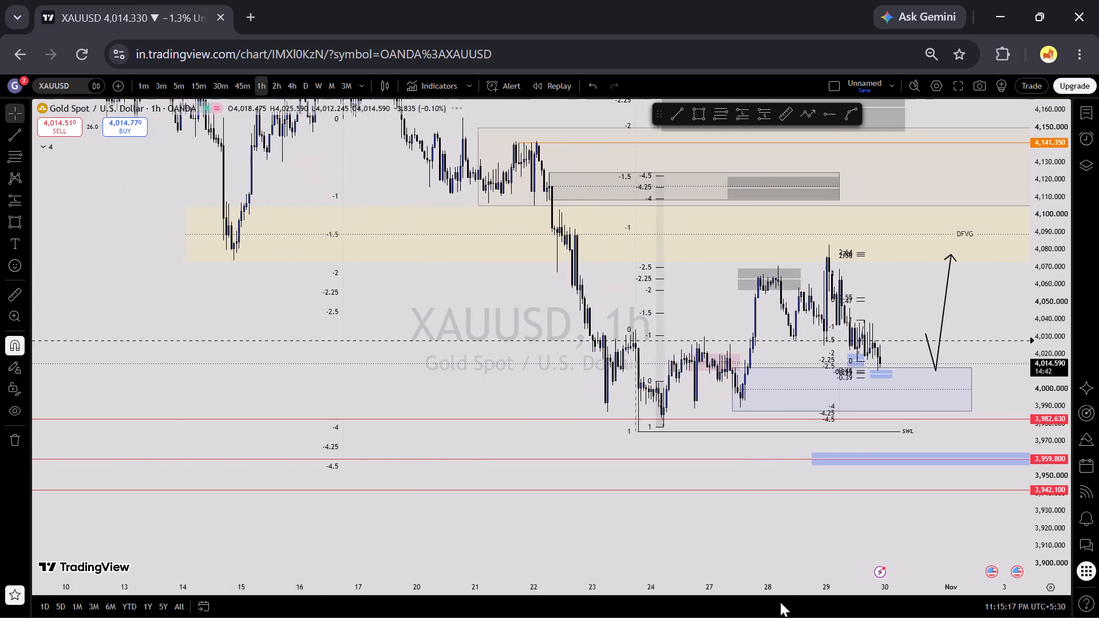
pyautogui.moveTo(780, 602); pyautogui.dragTo(771, 601)
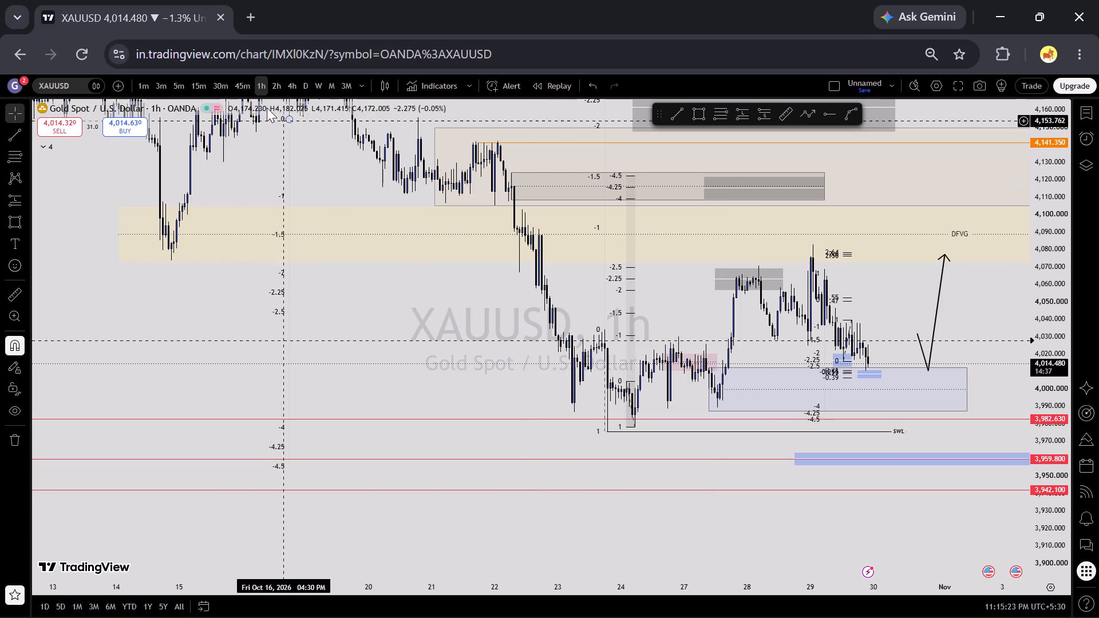
pyautogui.click(242, 87)
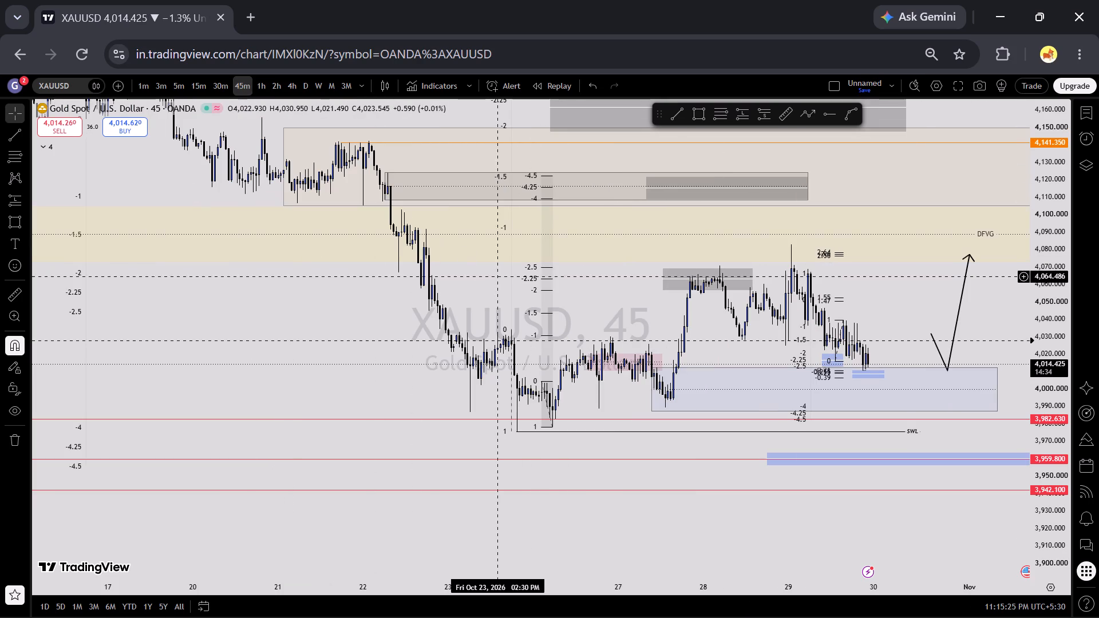
pyautogui.click(225, 81)
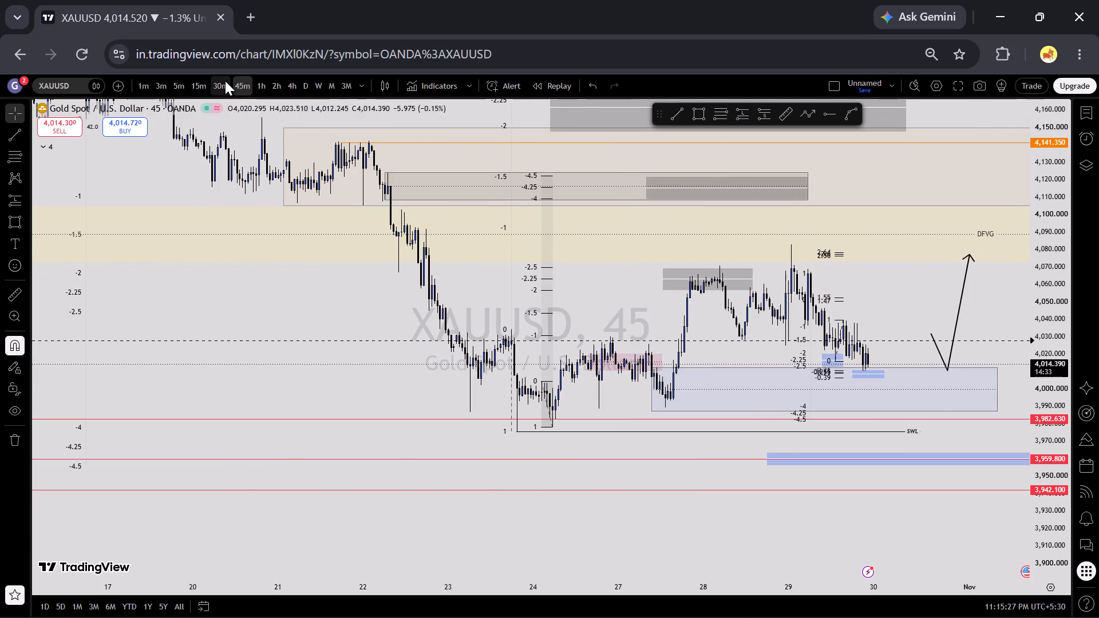
# Switch the chart to the 15-minute timeframe and examine Oct 27–29 price action between the DFVG zone and the lower order blocks.
pyautogui.click(193, 78)
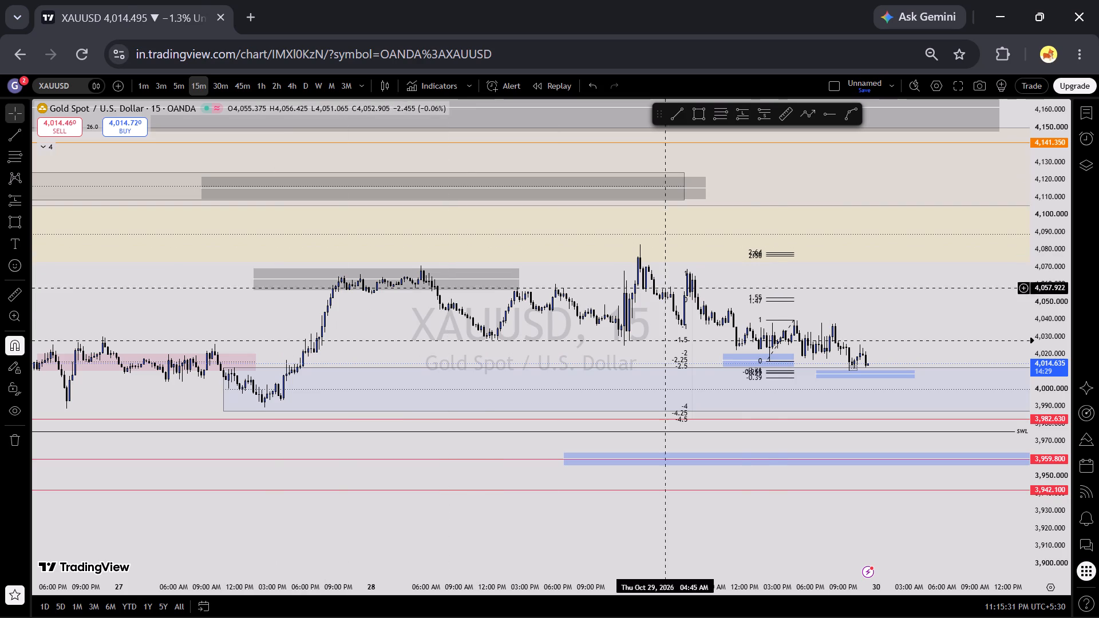
pyautogui.moveTo(909, 321); pyautogui.dragTo(820, 319)
pyautogui.moveTo(1048, 433); pyautogui.dragTo(1012, 311)
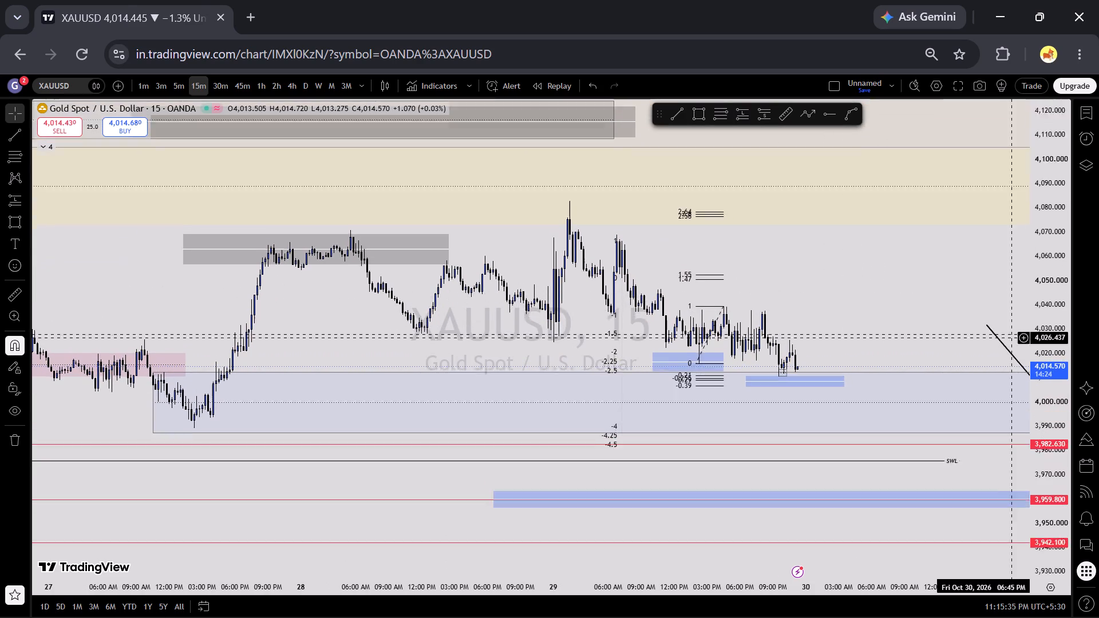
pyautogui.moveTo(1012, 311); pyautogui.dragTo(1009, 193)
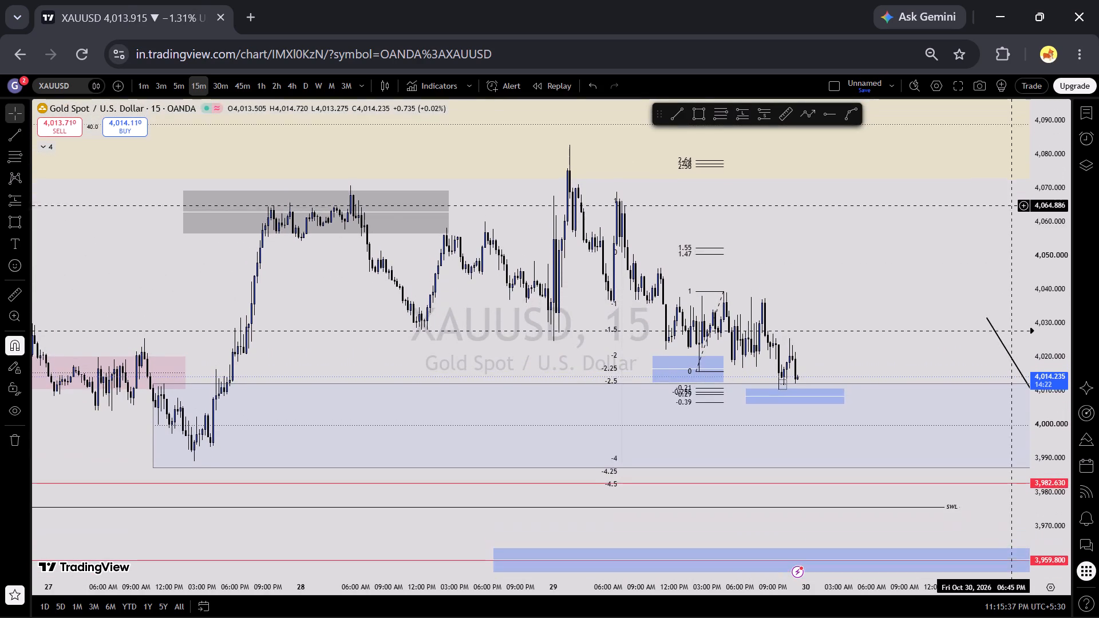
pyautogui.moveTo(1009, 193); pyautogui.dragTo(1003, 310)
pyautogui.moveTo(904, 278); pyautogui.dragTo(857, 267)
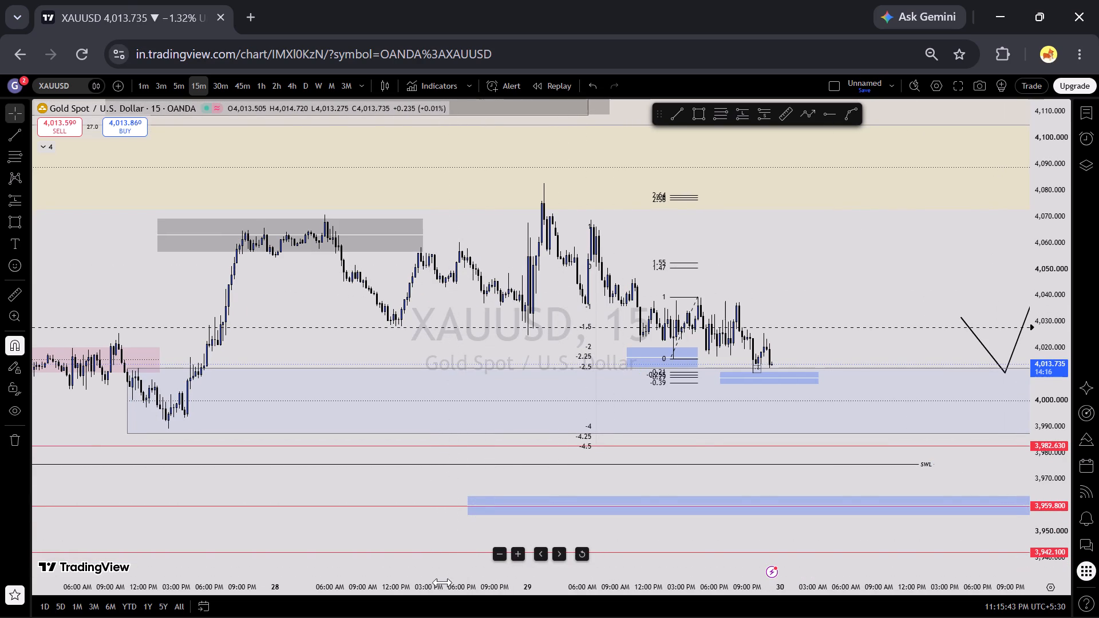
pyautogui.moveTo(442, 583); pyautogui.dragTo(531, 590)
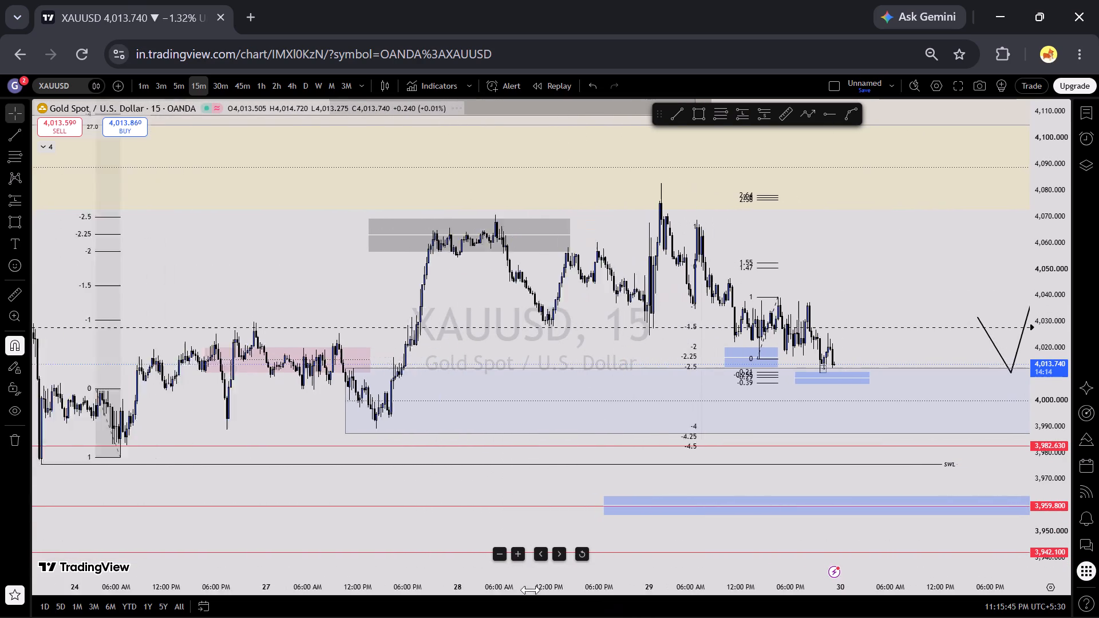
pyautogui.moveTo(531, 590); pyautogui.dragTo(499, 579)
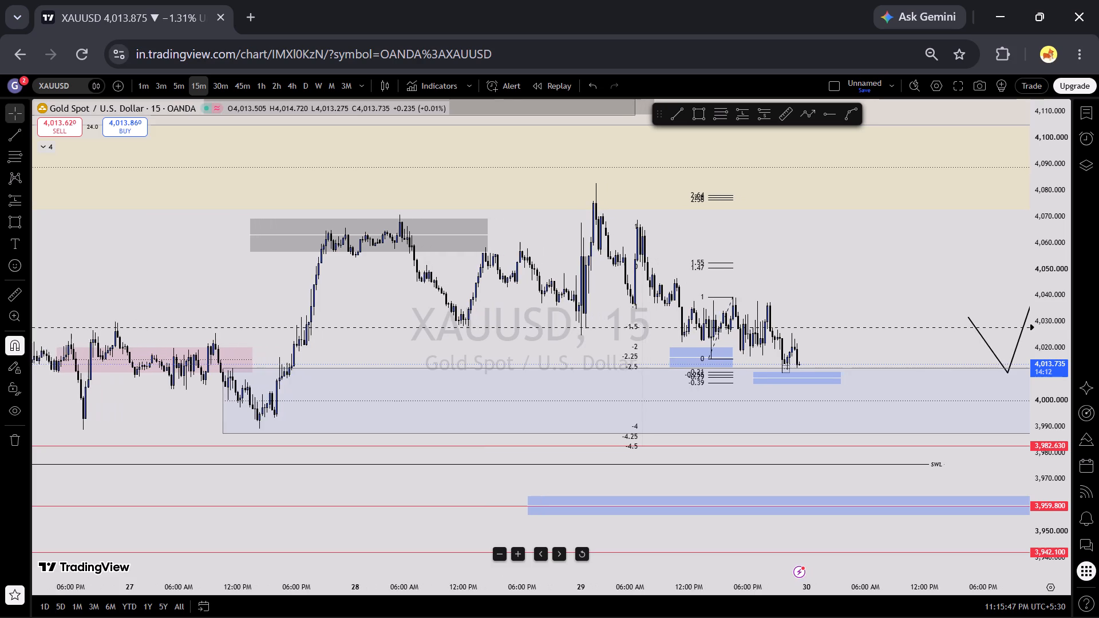
pyautogui.moveTo(499, 579); pyautogui.dragTo(466, 574)
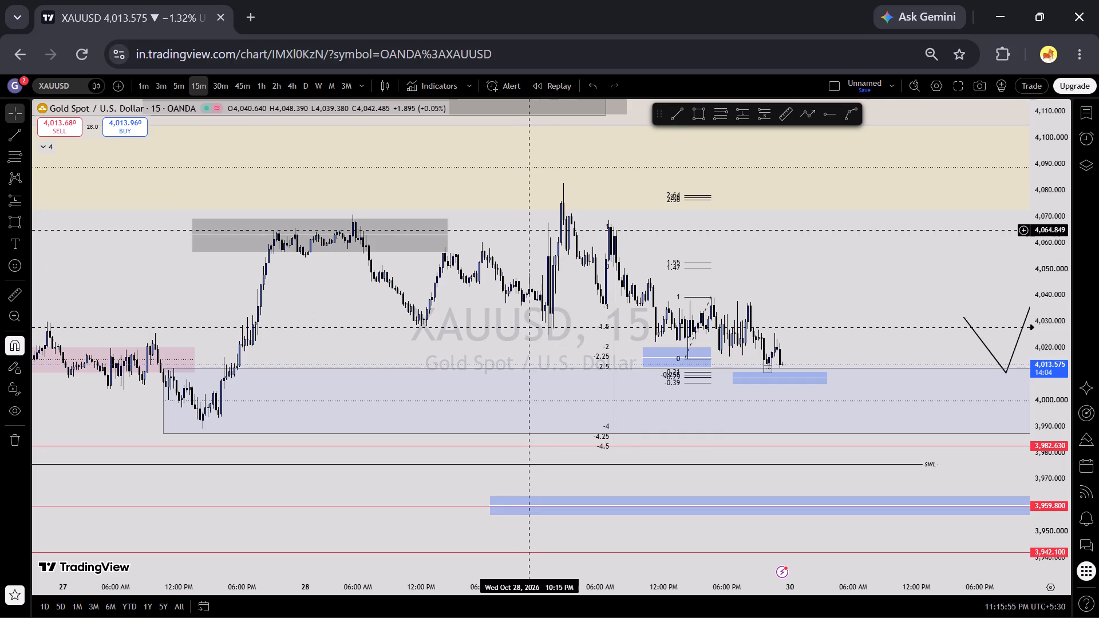
# Delete the two Fibonacci drawings and blue order block on Oct 29, plus the small rectangle near 10 PM at about 4,013–4,010.
pyautogui.keyDown('ctrl'); pyautogui.moveTo(529, 229); pyautogui.dragTo(853, 356); pyautogui.keyUp('ctrl')
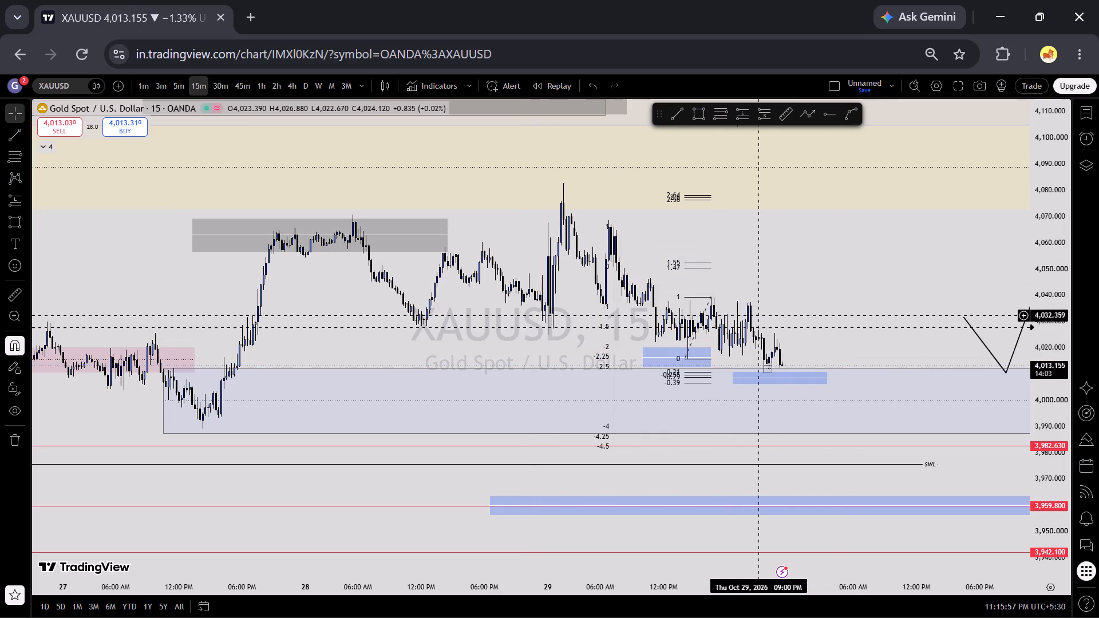
pyautogui.keyDown('ctrl'); pyautogui.moveTo(573, 234); pyautogui.dragTo(819, 352); pyautogui.keyUp('ctrl')
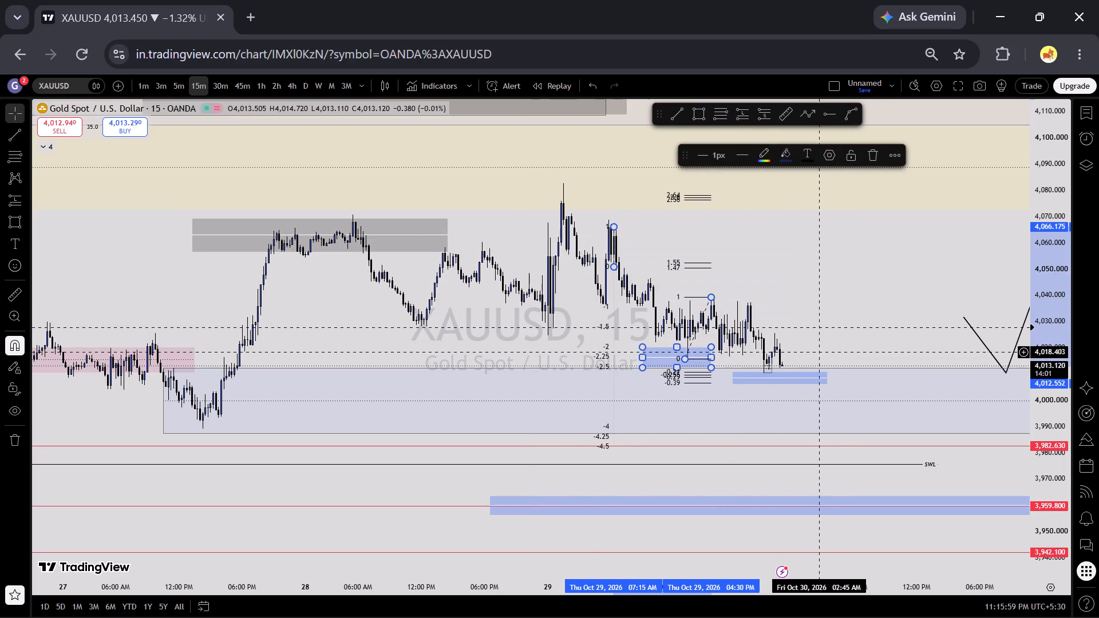
pyautogui.click(867, 149)
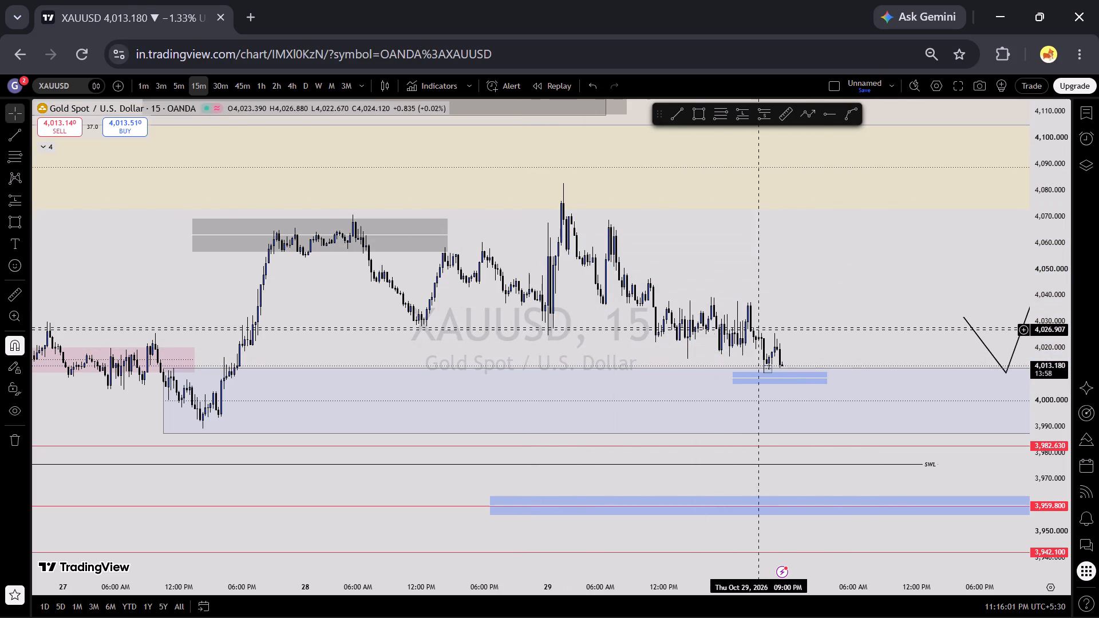
pyautogui.click(770, 363)
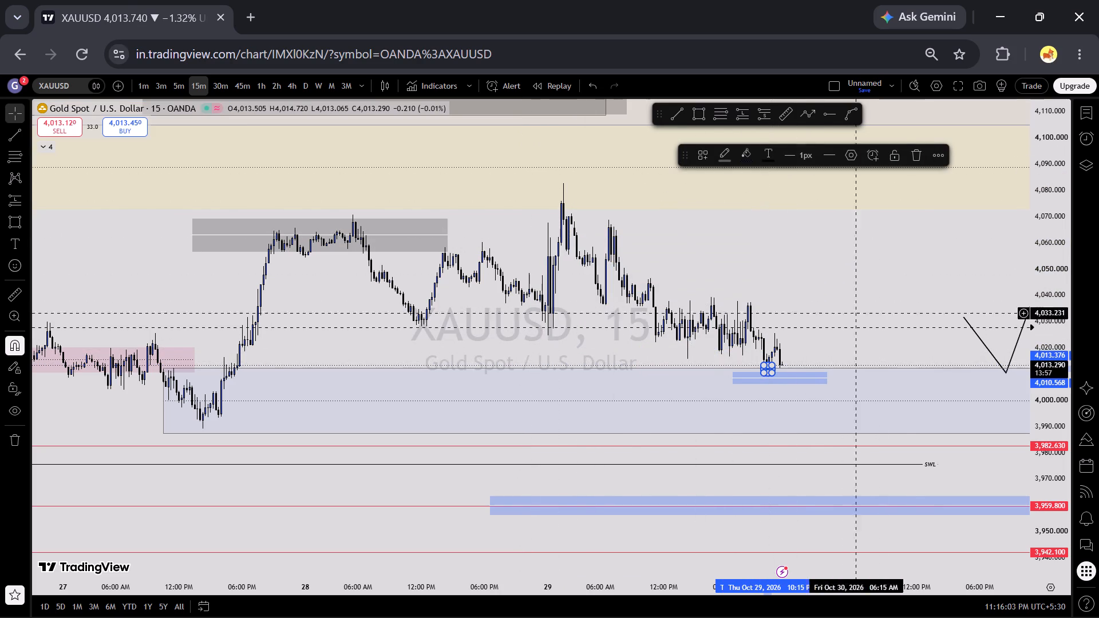
pyautogui.click(914, 156)
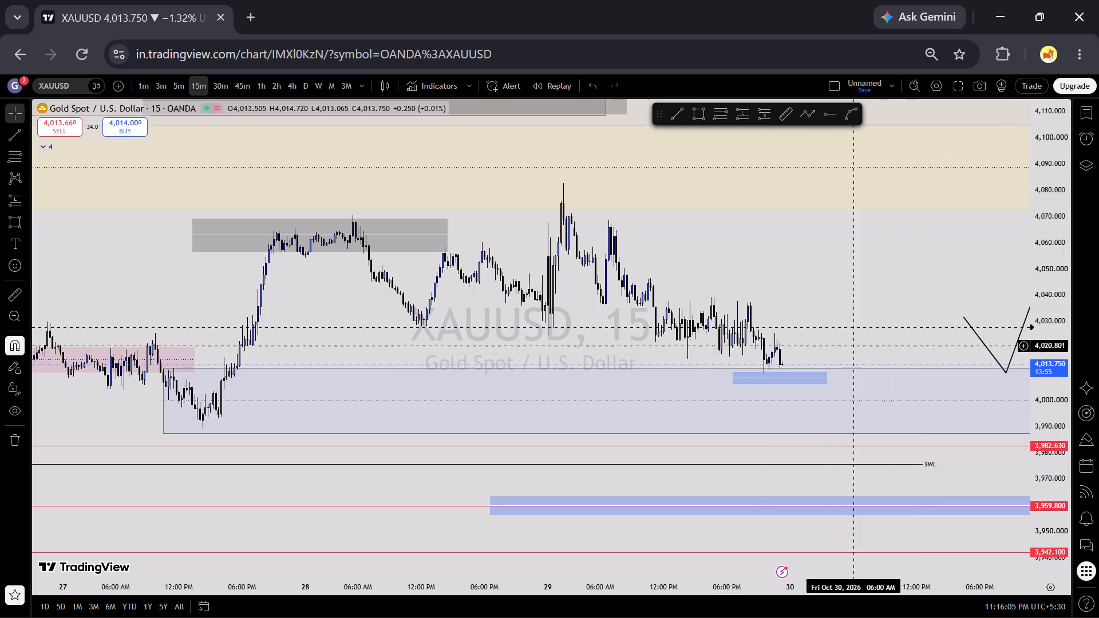
# Review the recent decline on the 15-minute chart and on the 5-minute timeframe, examining the Oct 28–29 swings.
pyautogui.moveTo(797, 268); pyautogui.dragTo(814, 271)
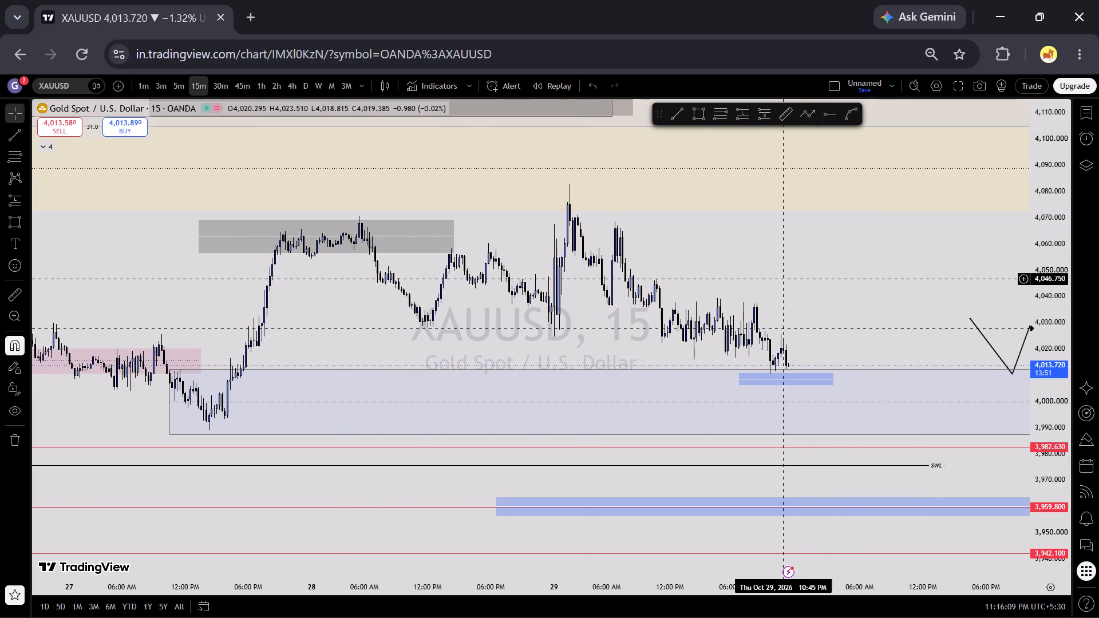
pyautogui.moveTo(610, 583); pyautogui.dragTo(709, 594)
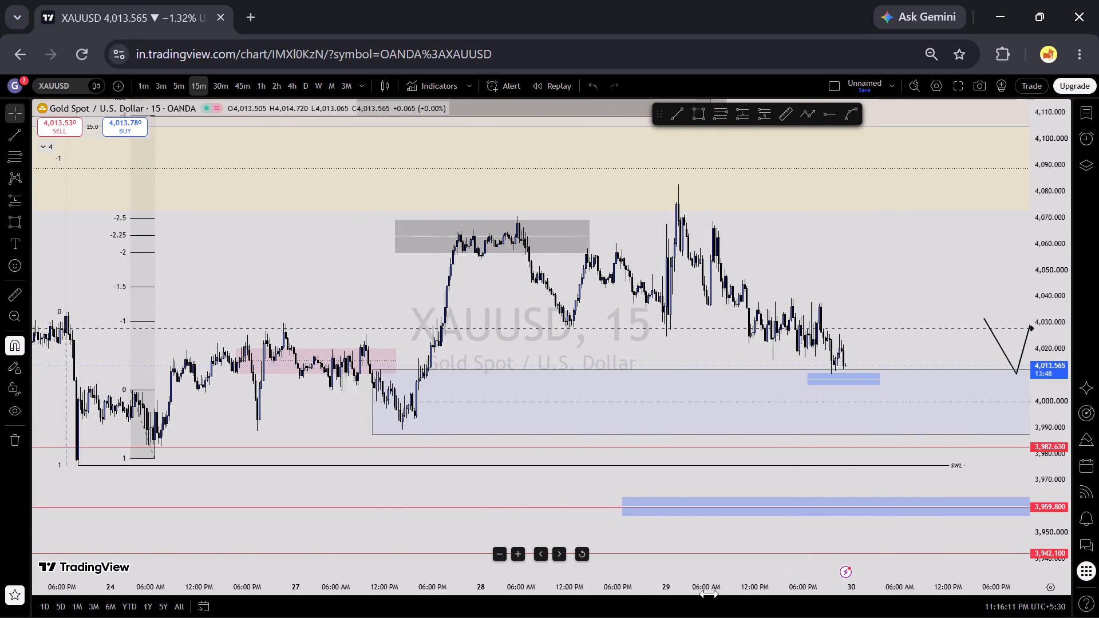
pyautogui.moveTo(709, 594); pyautogui.dragTo(642, 588)
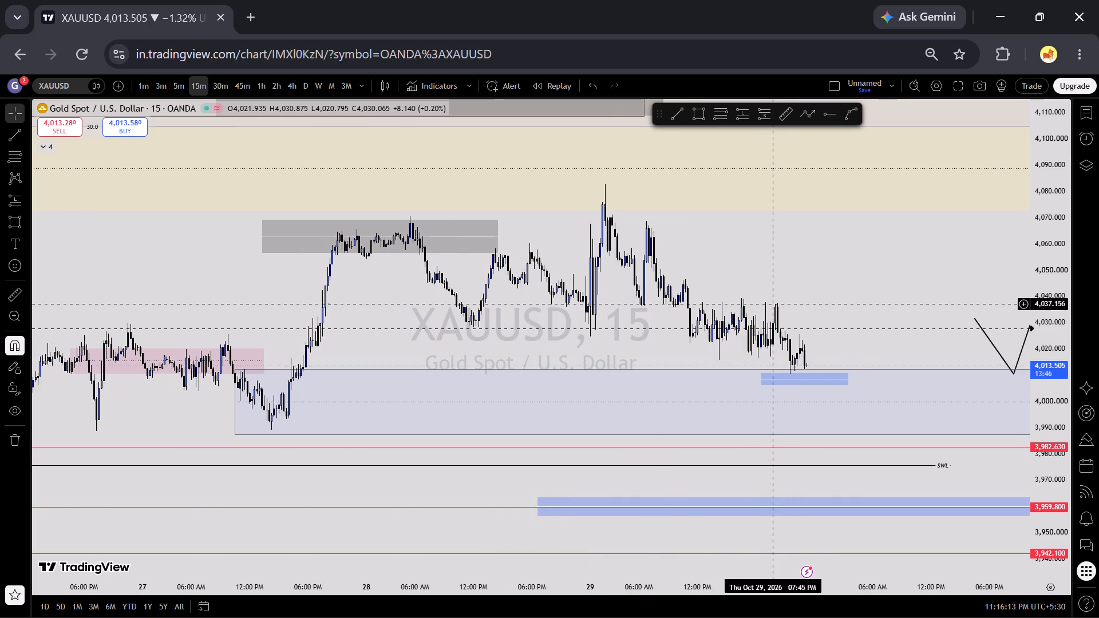
pyautogui.moveTo(891, 283); pyautogui.dragTo(899, 314)
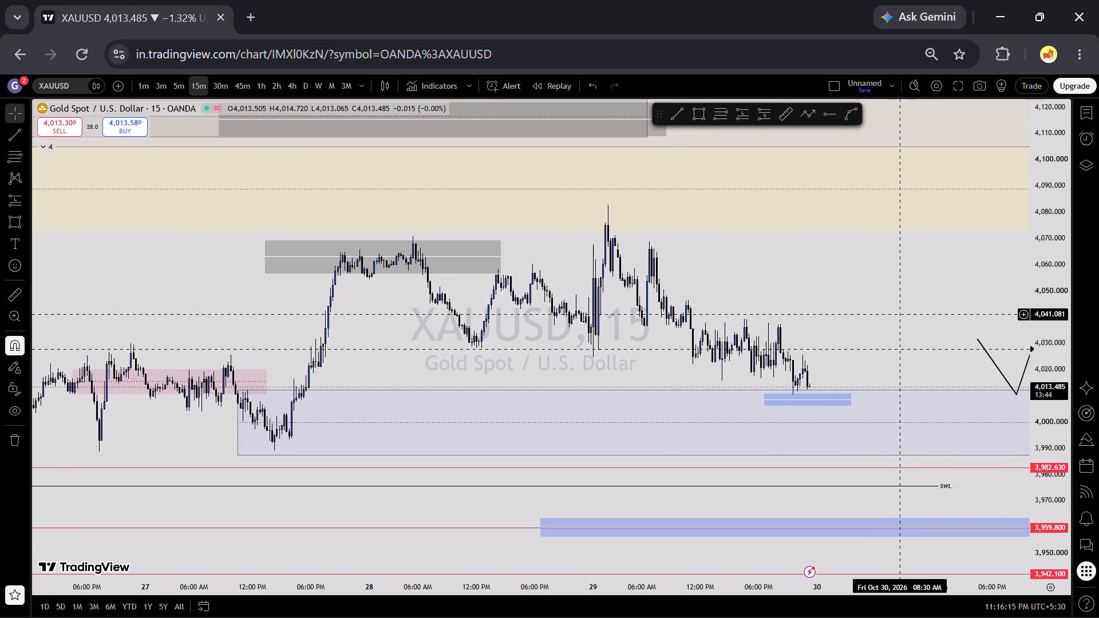
pyautogui.click(180, 86)
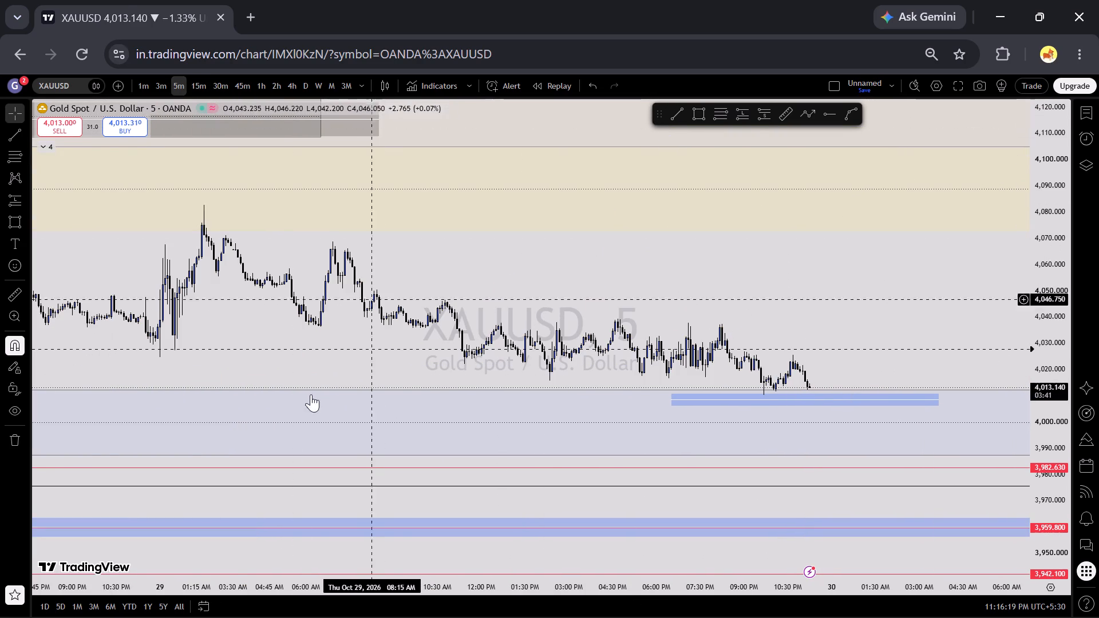
pyautogui.click(221, 585)
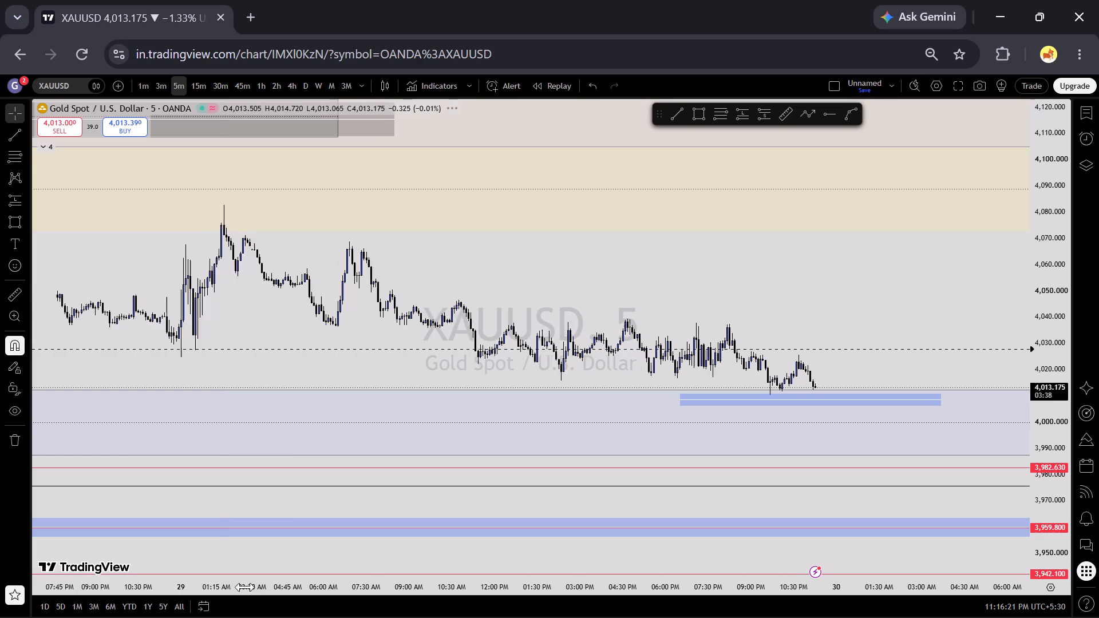
pyautogui.moveTo(483, 284); pyautogui.dragTo(614, 280)
pyautogui.moveTo(1050, 428); pyautogui.dragTo(1050, 415)
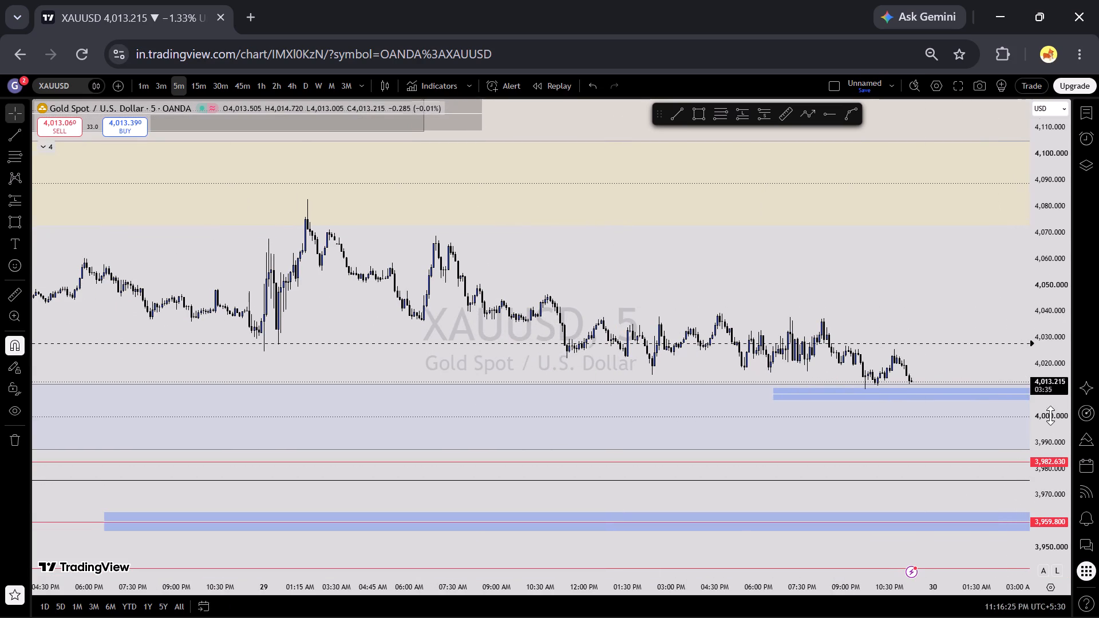
pyautogui.moveTo(1050, 415); pyautogui.dragTo(1061, 417)
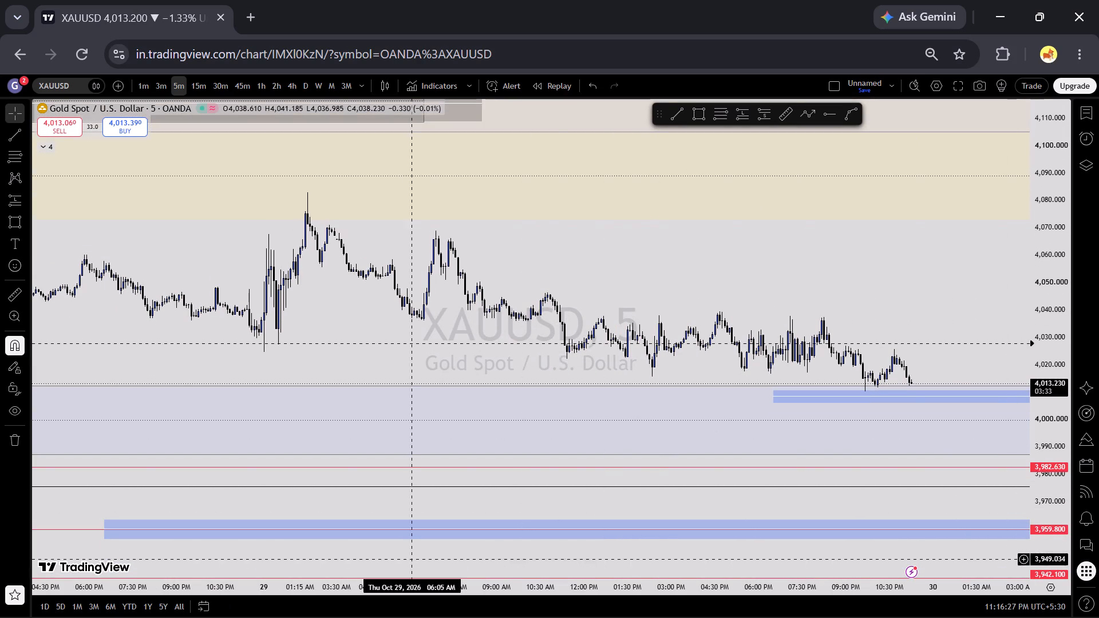
pyautogui.moveTo(380, 588); pyautogui.dragTo(685, 617)
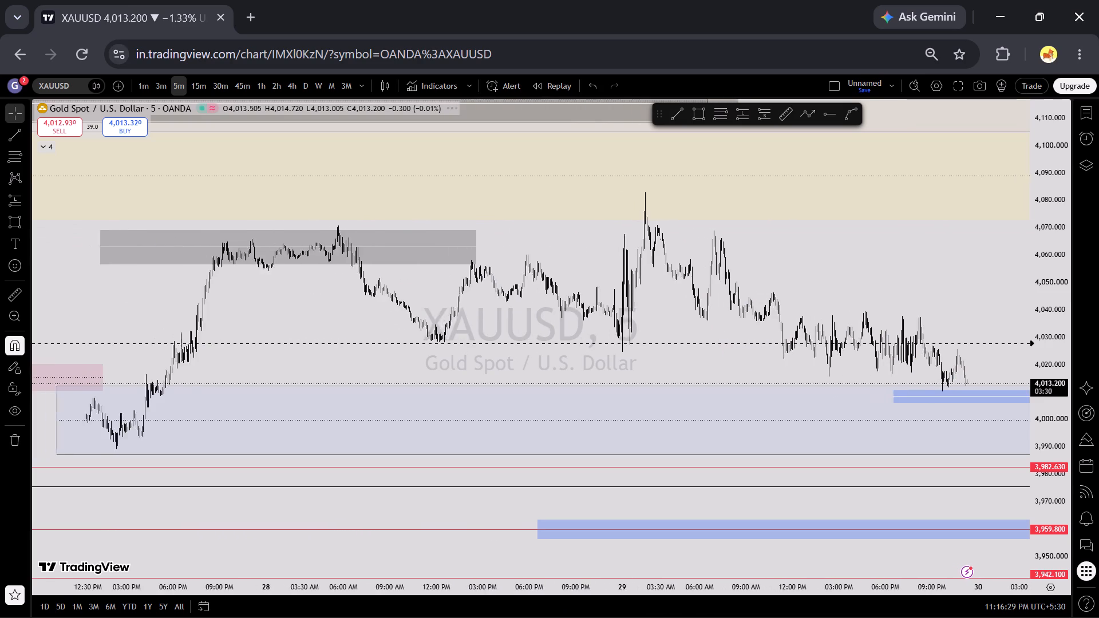
pyautogui.moveTo(685, 617); pyautogui.dragTo(571, 587)
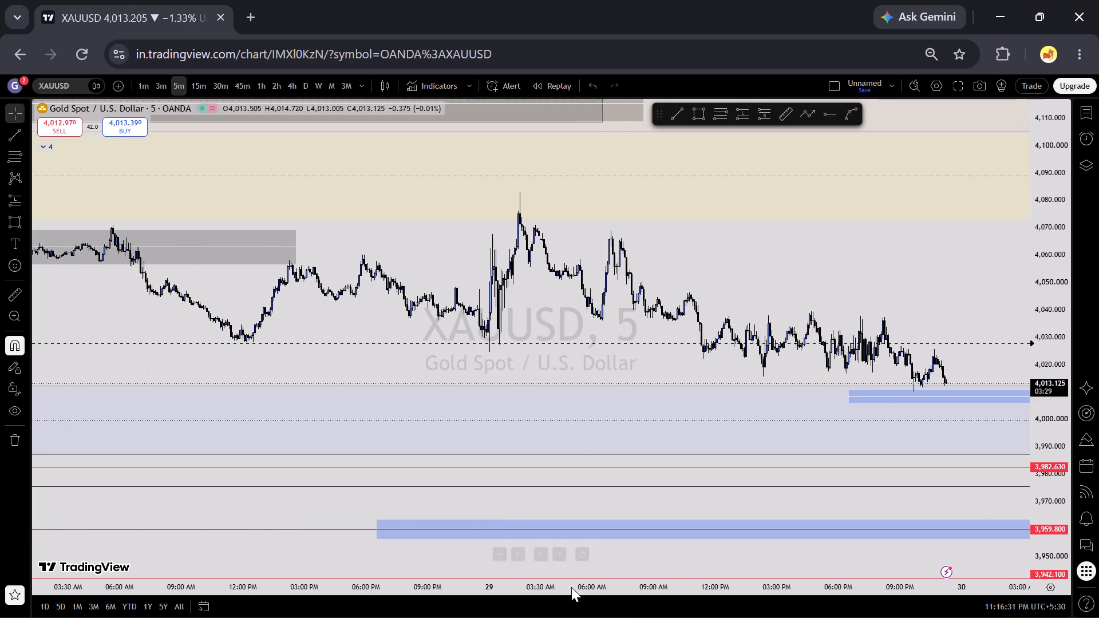
pyautogui.moveTo(832, 262); pyautogui.dragTo(707, 254)
# Draw a Fibonacci retracement on the Oct 29 swing near 2 AM, from about 4,055.5 up to about 4,071.
pyautogui.click(718, 109)
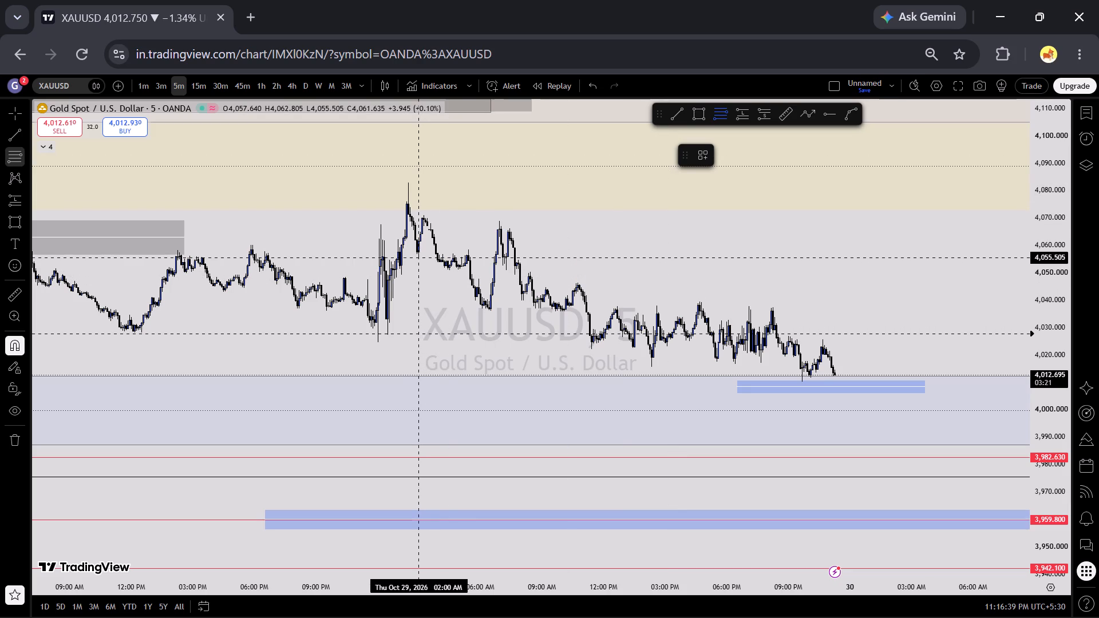
pyautogui.moveTo(419, 267); pyautogui.dragTo(424, 200)
pyautogui.click(424, 200)
# Draw a second Fibonacci retracement on the Oct 29 swing between about 7:10 and 7:25 AM, from 4,050.93 up to 4,066.175.
pyautogui.click(709, 106)
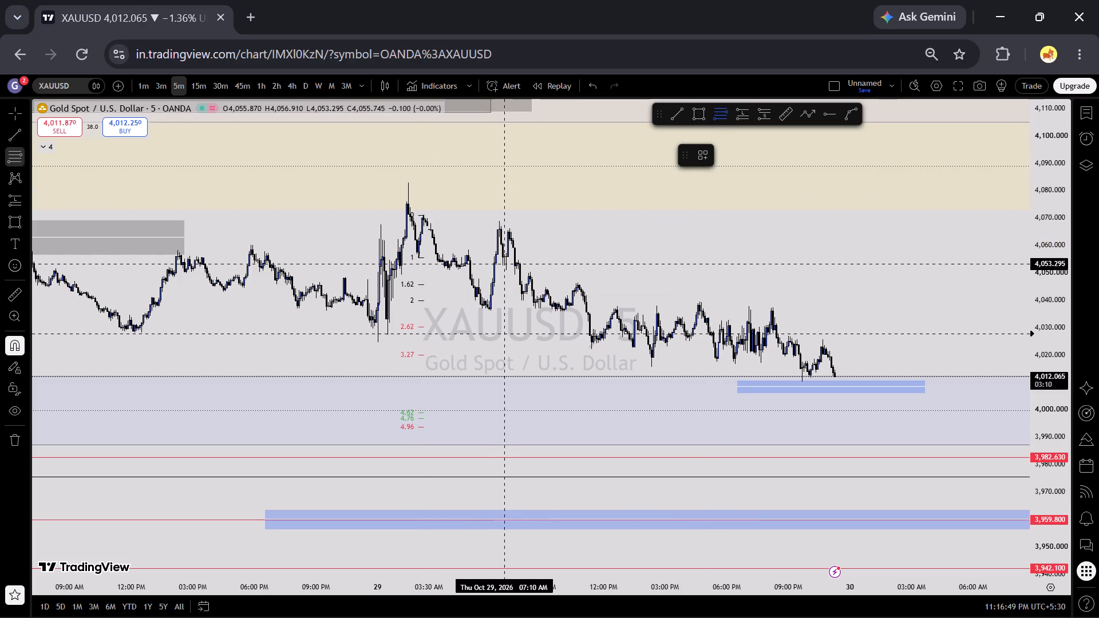
pyautogui.moveTo(506, 285); pyautogui.dragTo(517, 197)
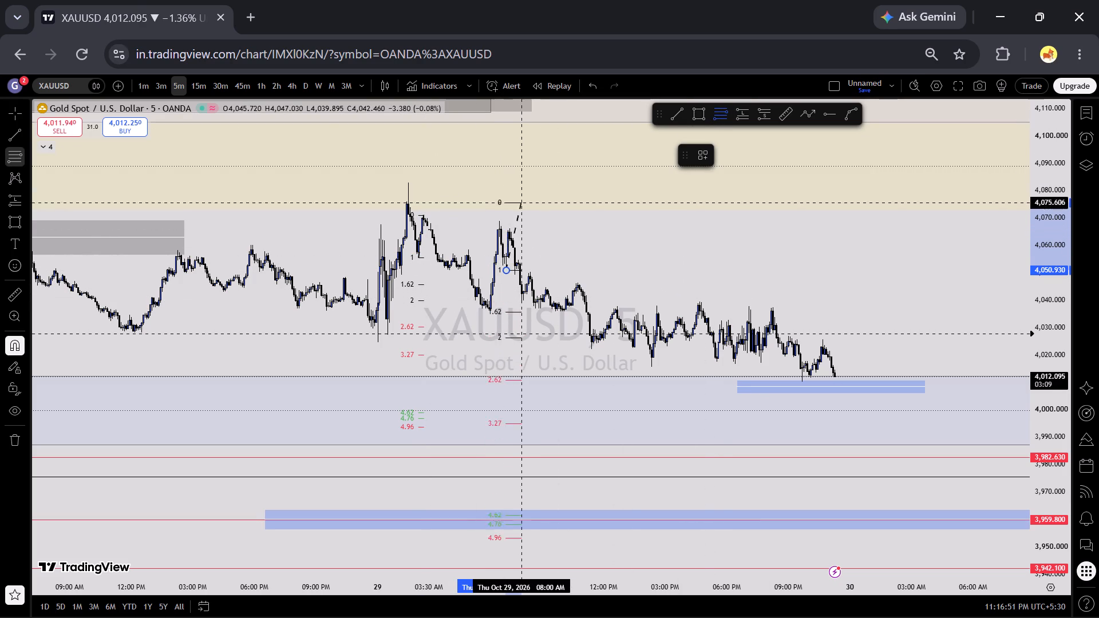
pyautogui.moveTo(517, 197); pyautogui.dragTo(511, 209)
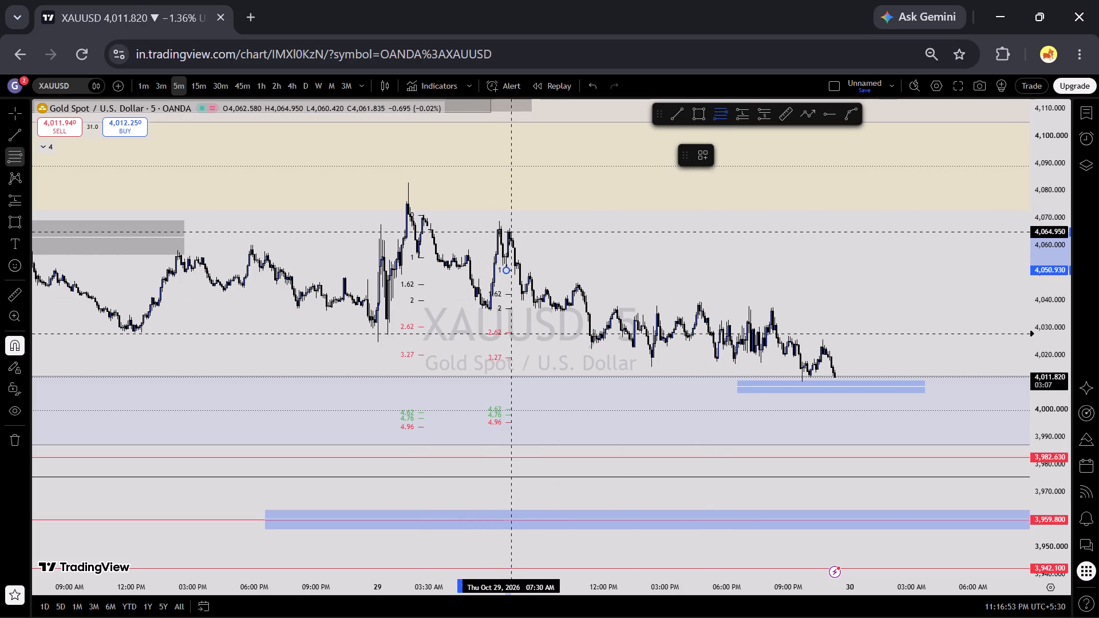
pyautogui.moveTo(511, 209); pyautogui.dragTo(509, 207)
pyautogui.click(509, 207)
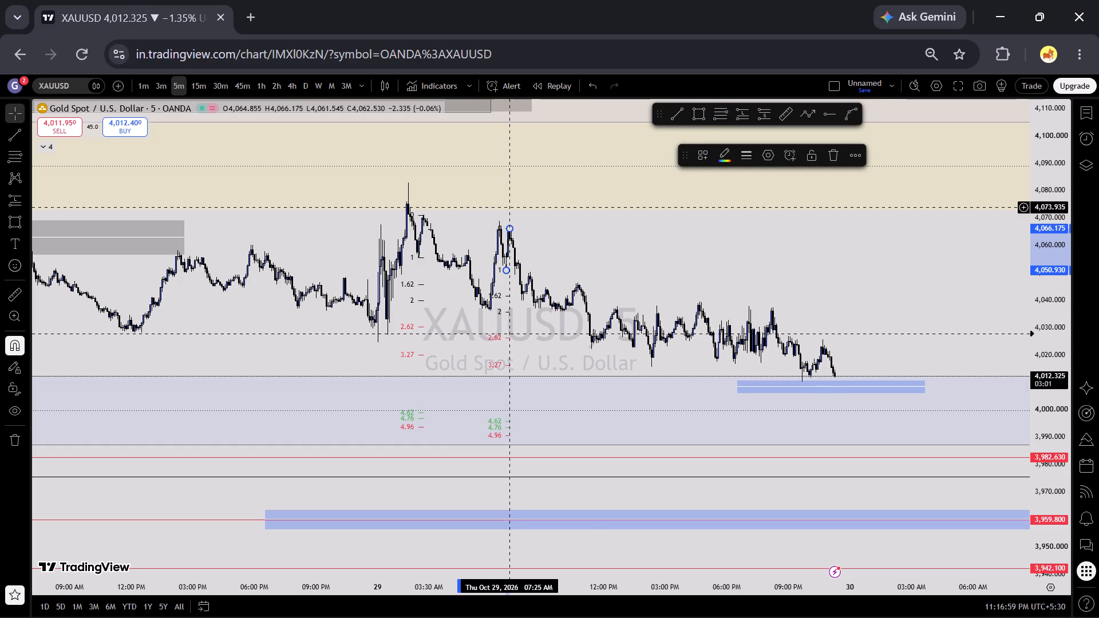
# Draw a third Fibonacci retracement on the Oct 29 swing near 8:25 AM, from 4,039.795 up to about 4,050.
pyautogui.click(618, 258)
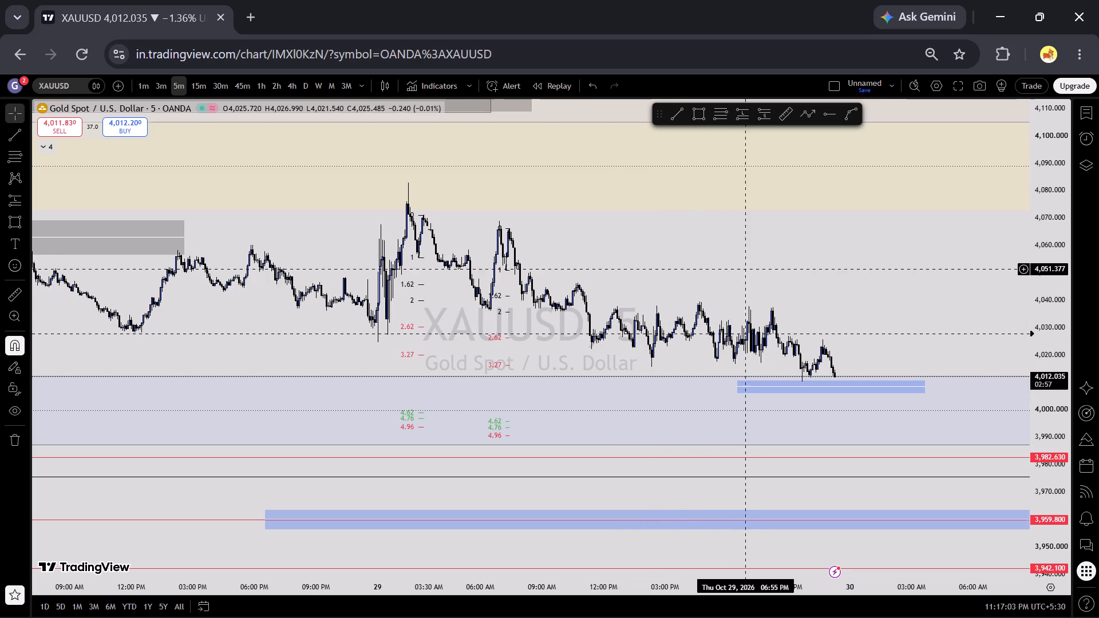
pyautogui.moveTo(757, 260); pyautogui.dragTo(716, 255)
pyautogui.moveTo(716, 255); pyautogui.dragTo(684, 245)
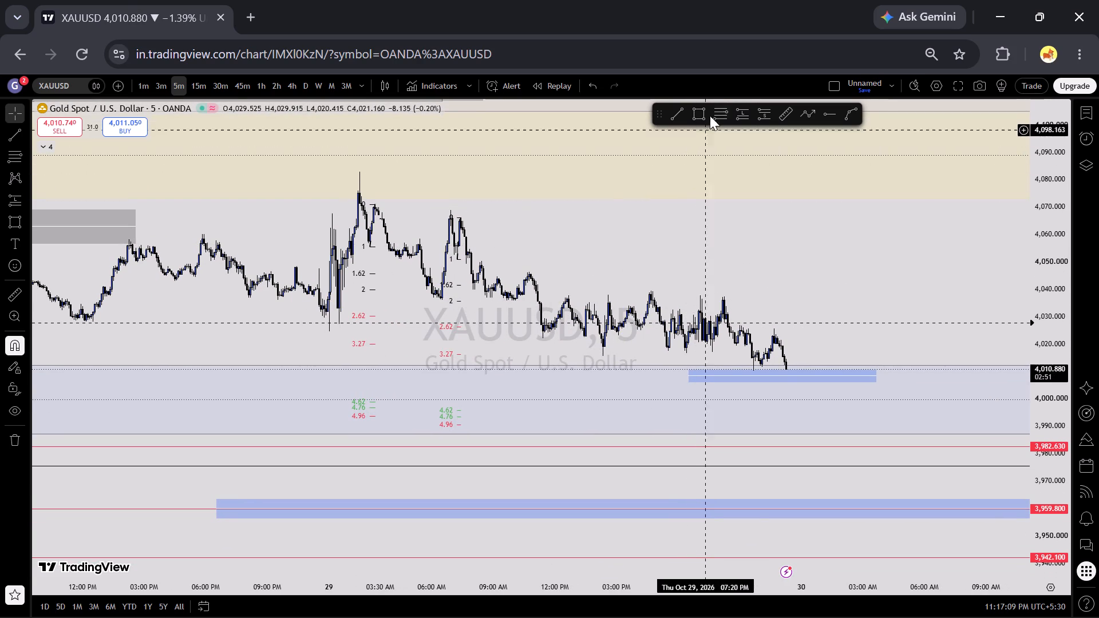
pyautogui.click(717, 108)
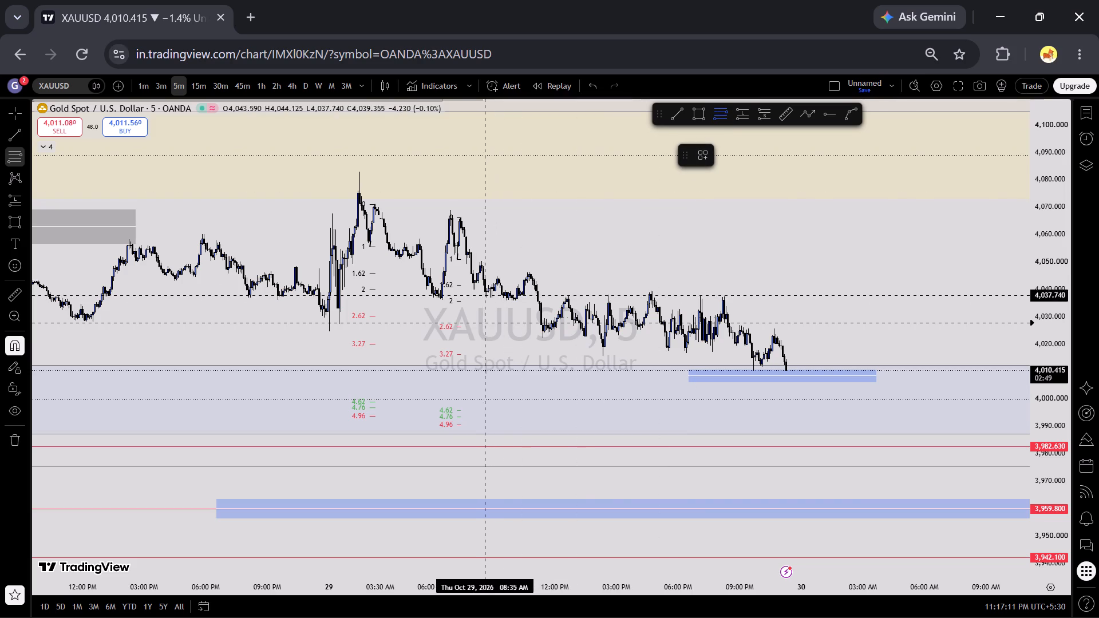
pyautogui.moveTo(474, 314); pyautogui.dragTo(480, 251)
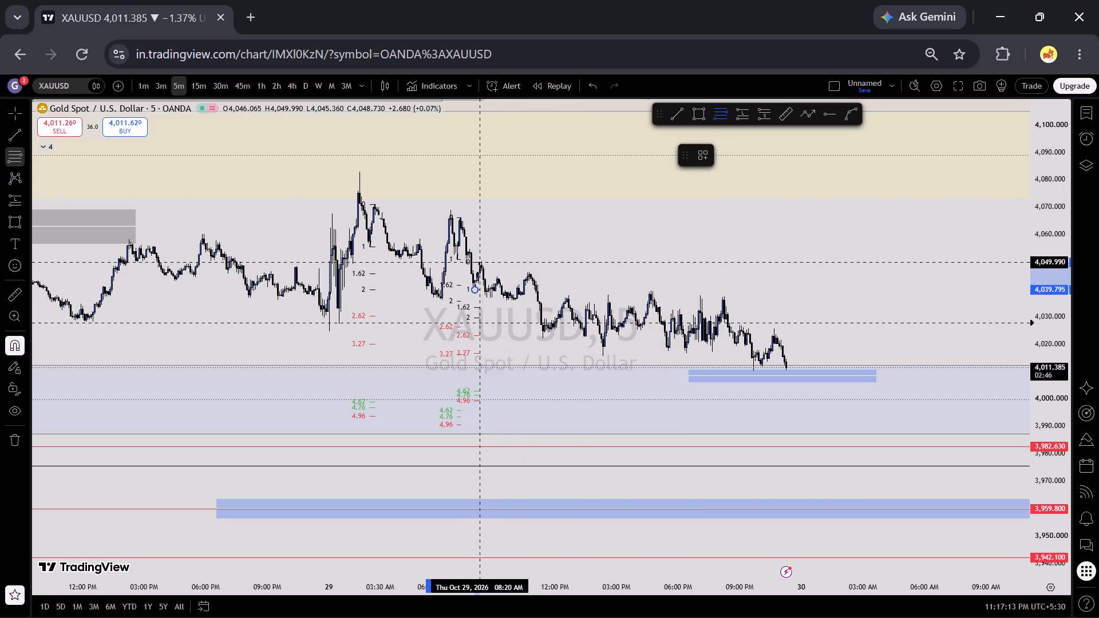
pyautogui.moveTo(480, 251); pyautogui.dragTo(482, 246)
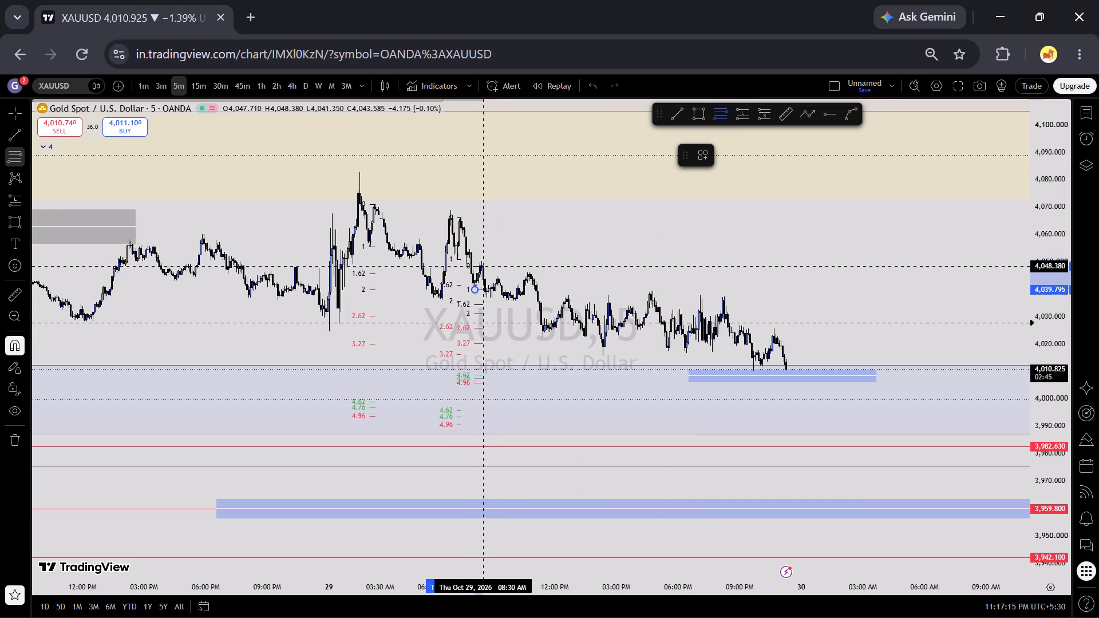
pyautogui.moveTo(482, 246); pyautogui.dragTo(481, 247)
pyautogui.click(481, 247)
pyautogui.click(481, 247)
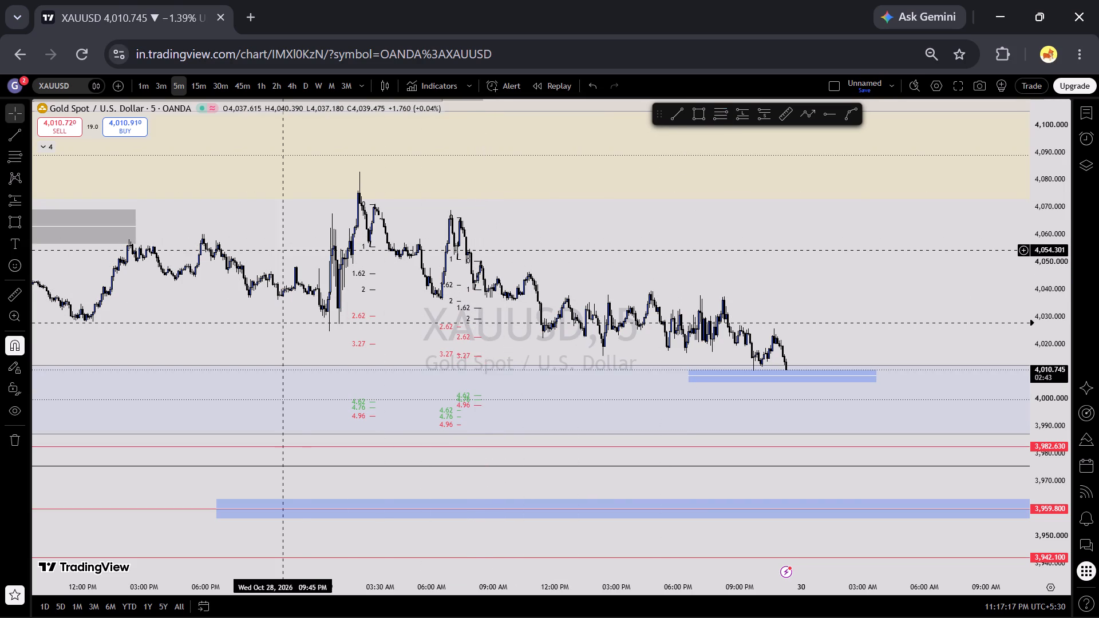
# Delete the three Fibonacci retracements on the Oct 29 swings between 2 AM and 8:25 AM.
pyautogui.keyDown('ctrl'); pyautogui.moveTo(324, 219); pyautogui.dragTo(609, 309); pyautogui.keyUp('ctrl')
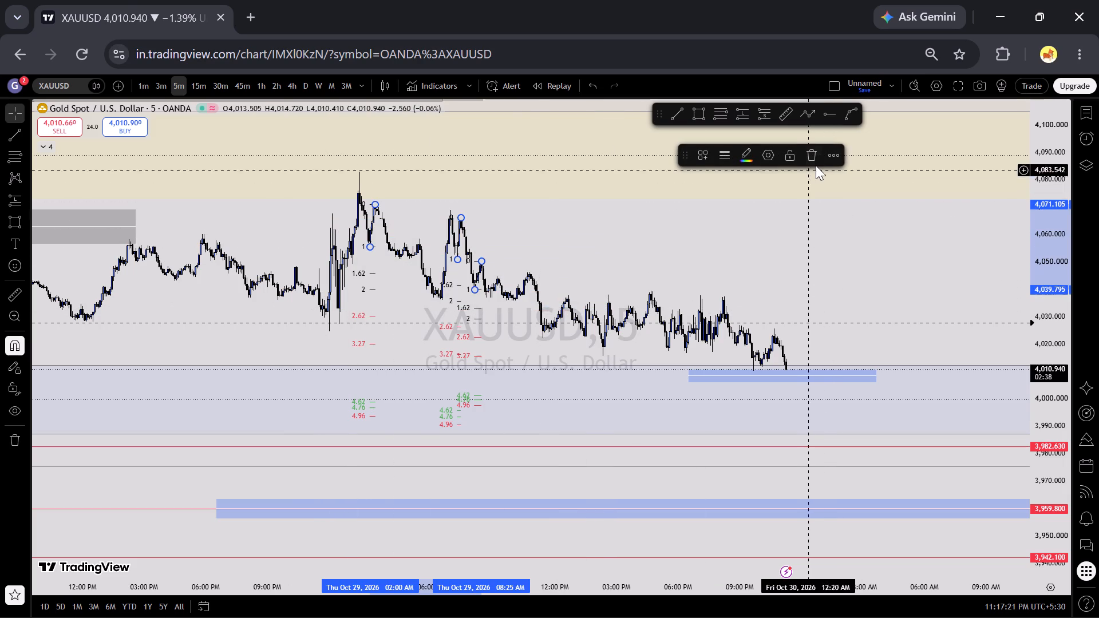
pyautogui.click(815, 159)
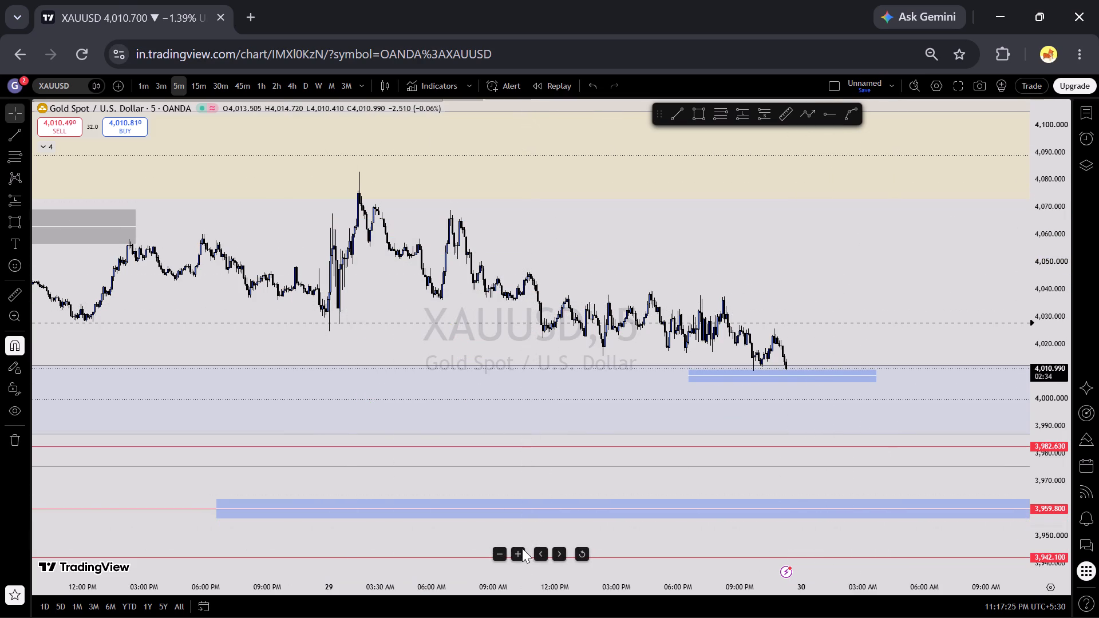
# On the 15-minute chart, draw a Fibonacci retracement with the AOX template from the Oct 29 high at 4,082.825 down to 4,024.665.
pyautogui.moveTo(512, 591); pyautogui.dragTo(637, 587)
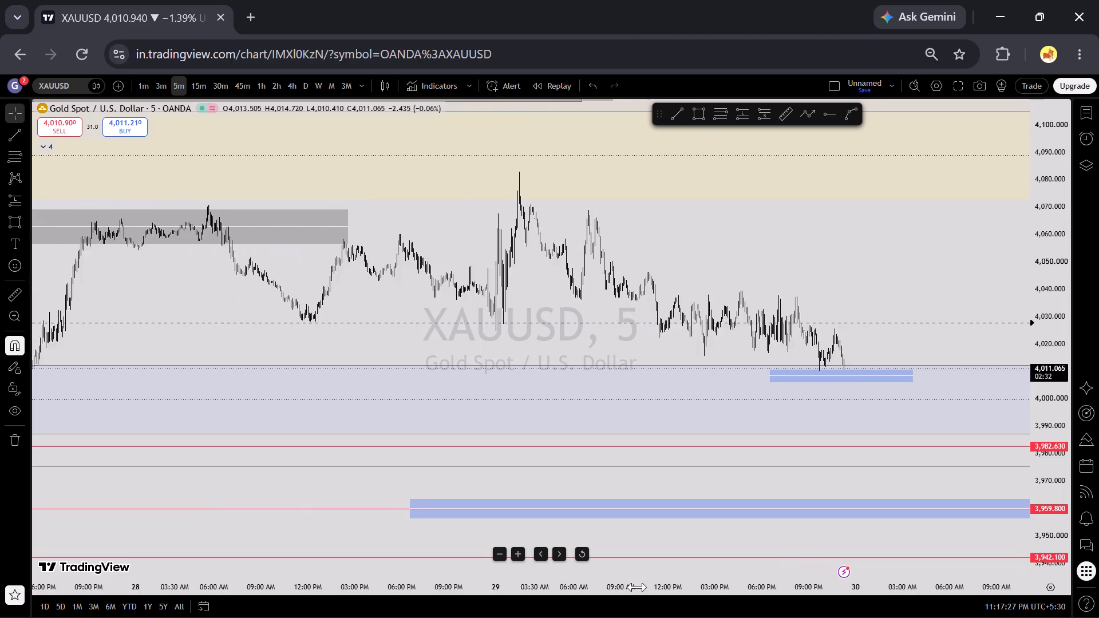
pyautogui.moveTo(637, 587); pyautogui.dragTo(731, 601)
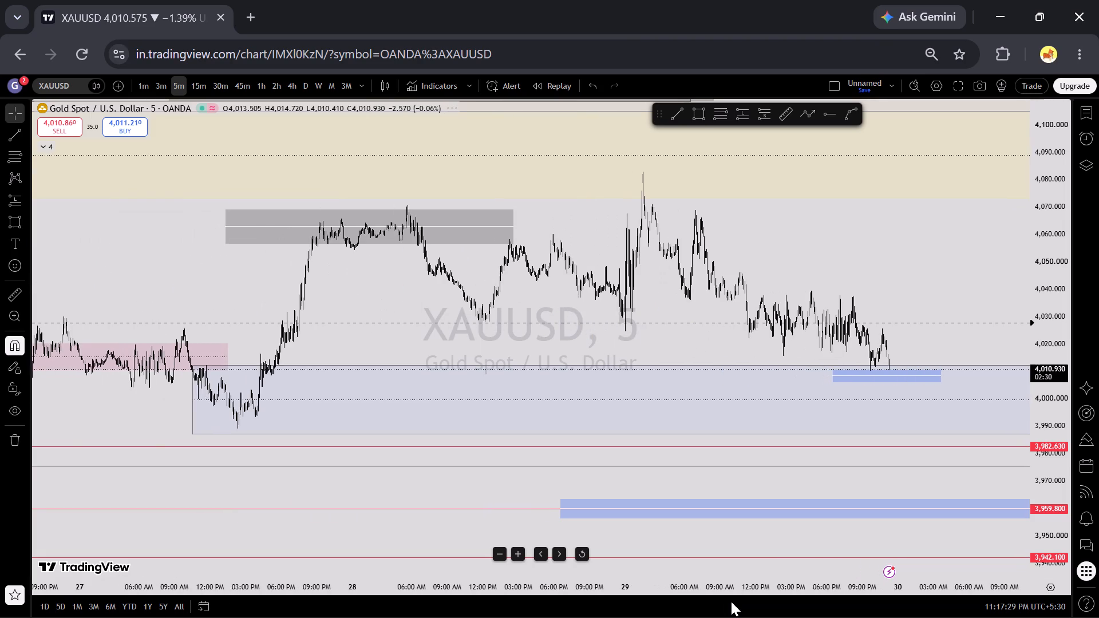
pyautogui.moveTo(731, 601); pyautogui.dragTo(672, 601)
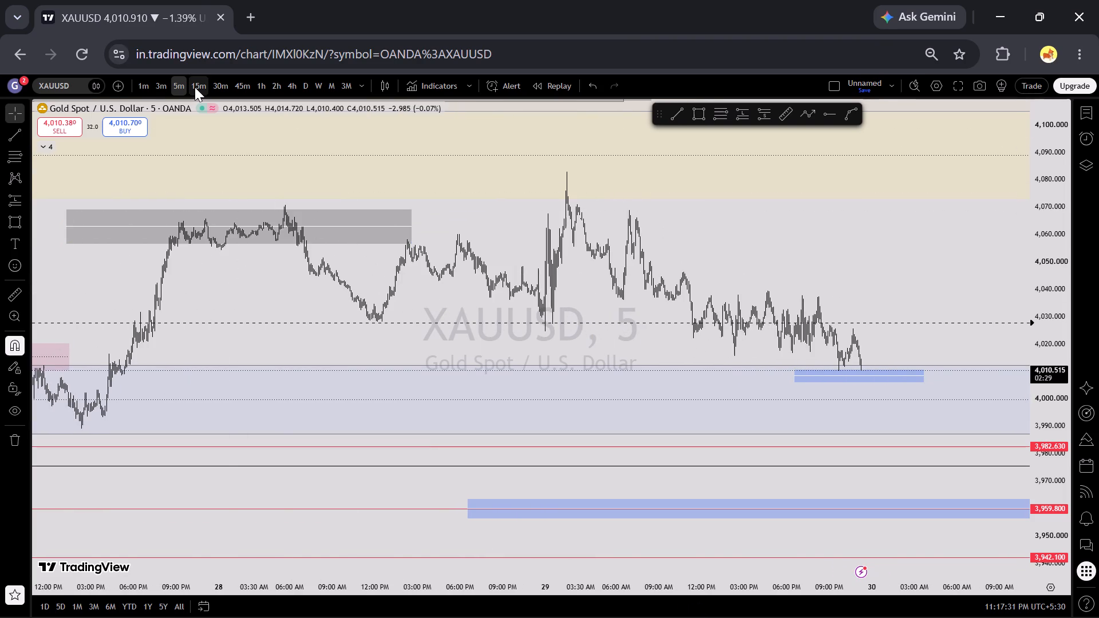
pyautogui.click(195, 87)
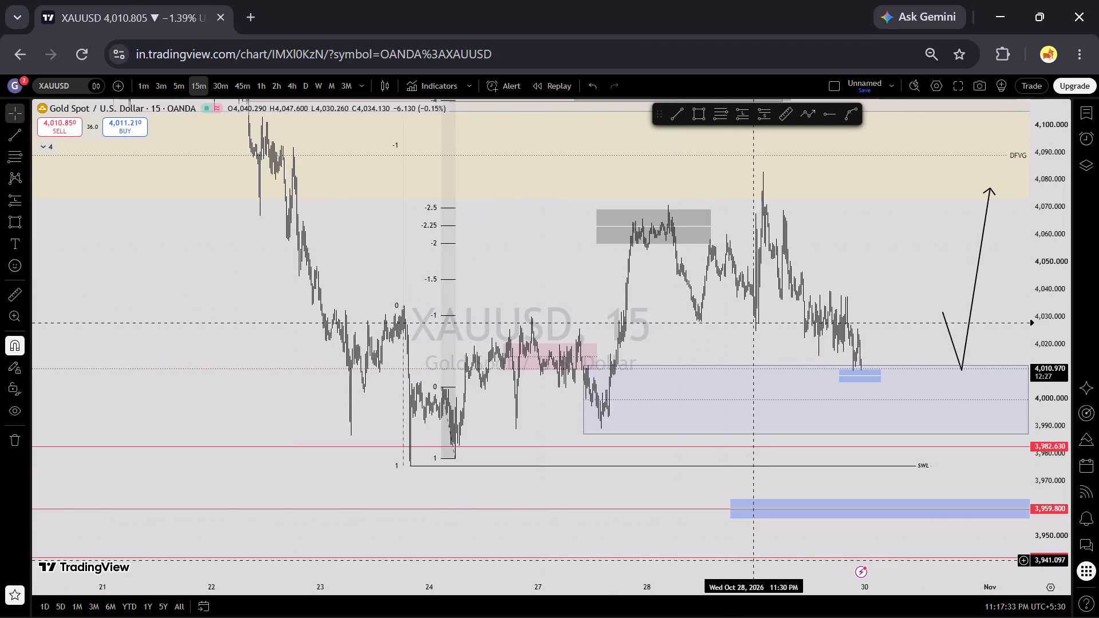
pyautogui.moveTo(763, 587); pyautogui.dragTo(571, 584)
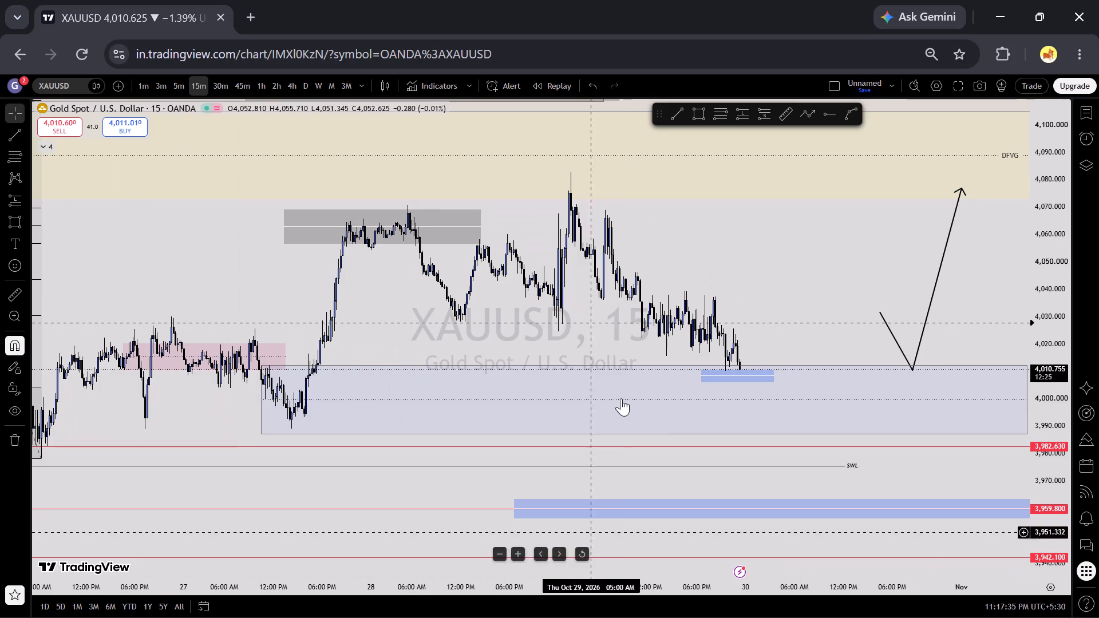
pyautogui.moveTo(774, 255); pyautogui.dragTo(751, 342)
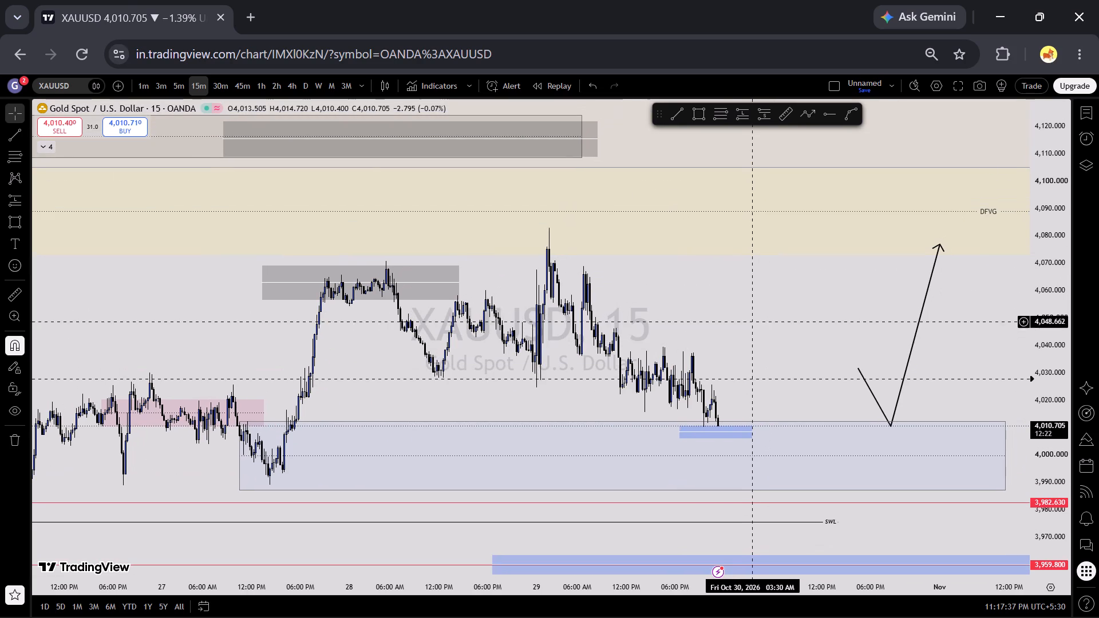
pyautogui.click(717, 116)
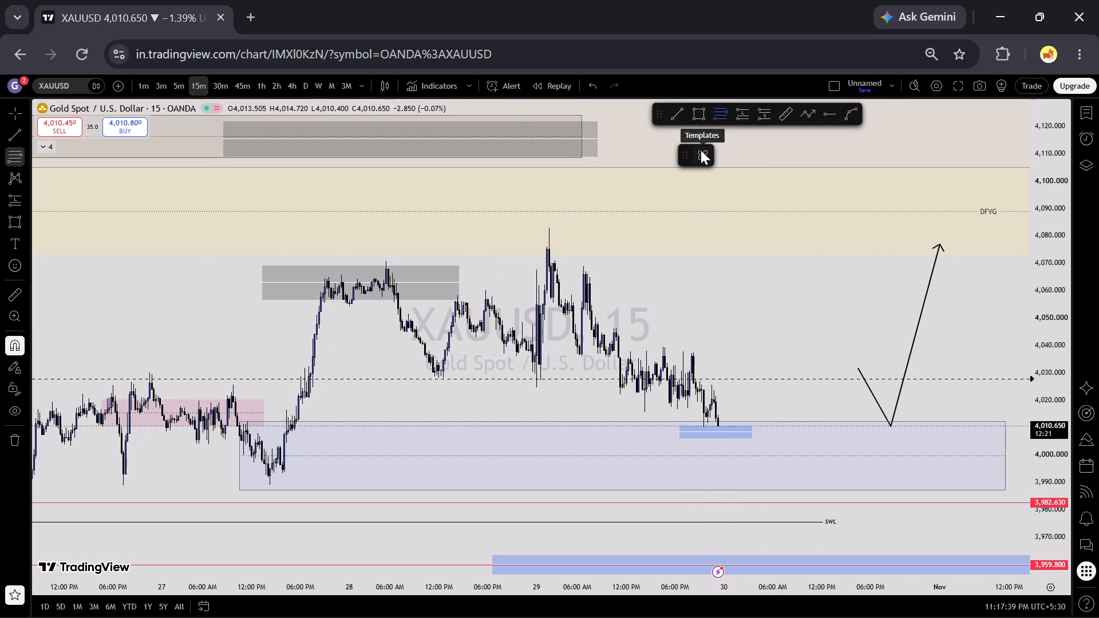
pyautogui.click(701, 150)
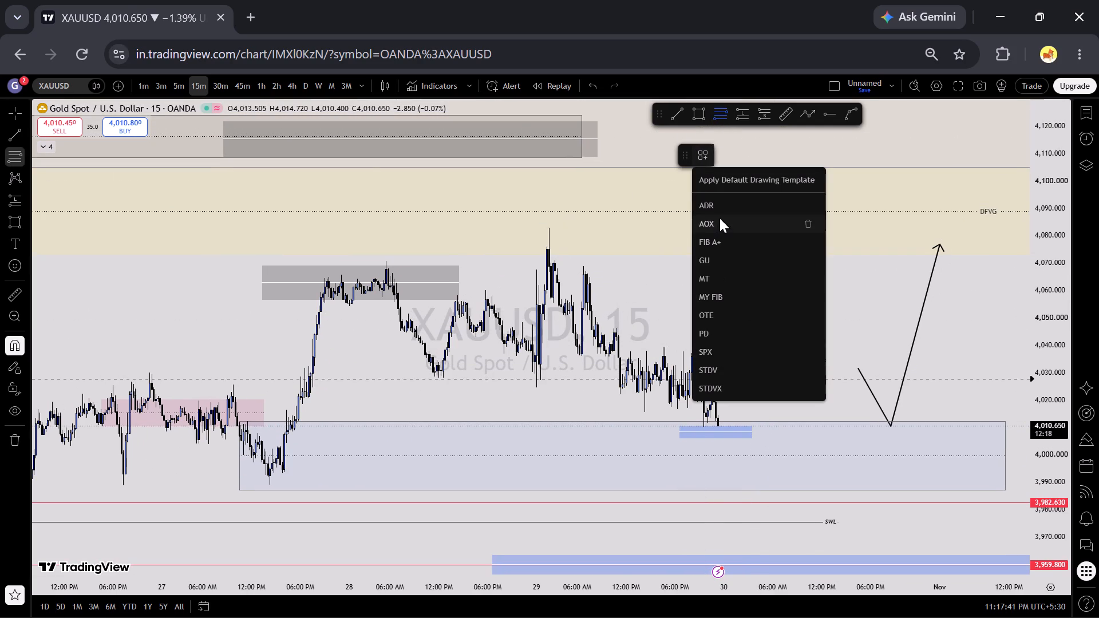
pyautogui.click(720, 218)
pyautogui.moveTo(548, 221); pyautogui.dragTo(539, 390)
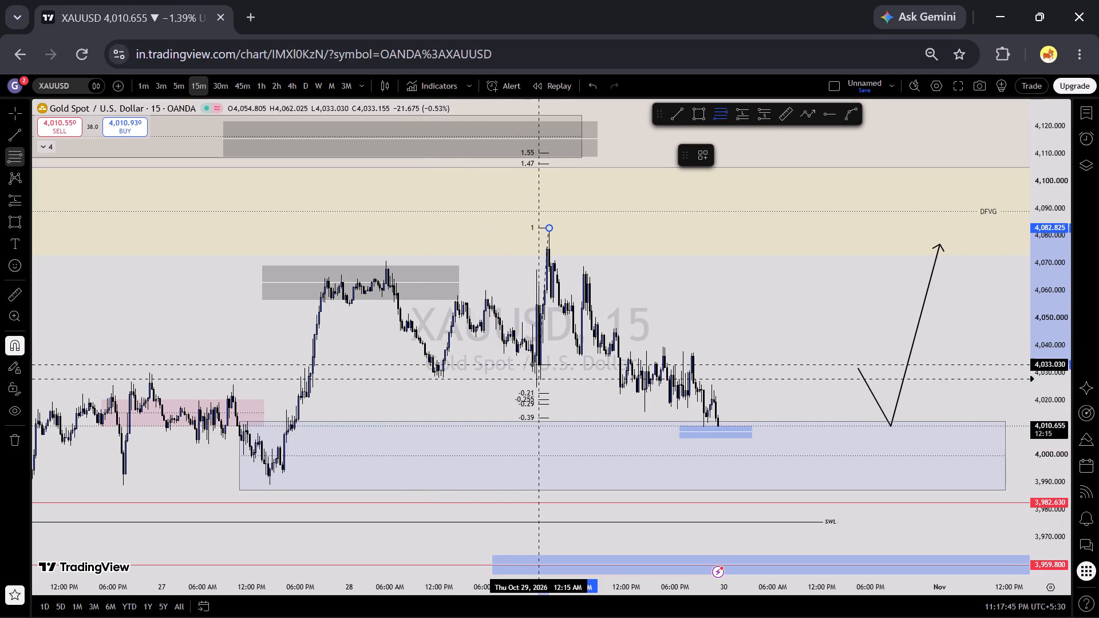
pyautogui.moveTo(539, 390); pyautogui.dragTo(537, 400)
pyautogui.click(537, 400)
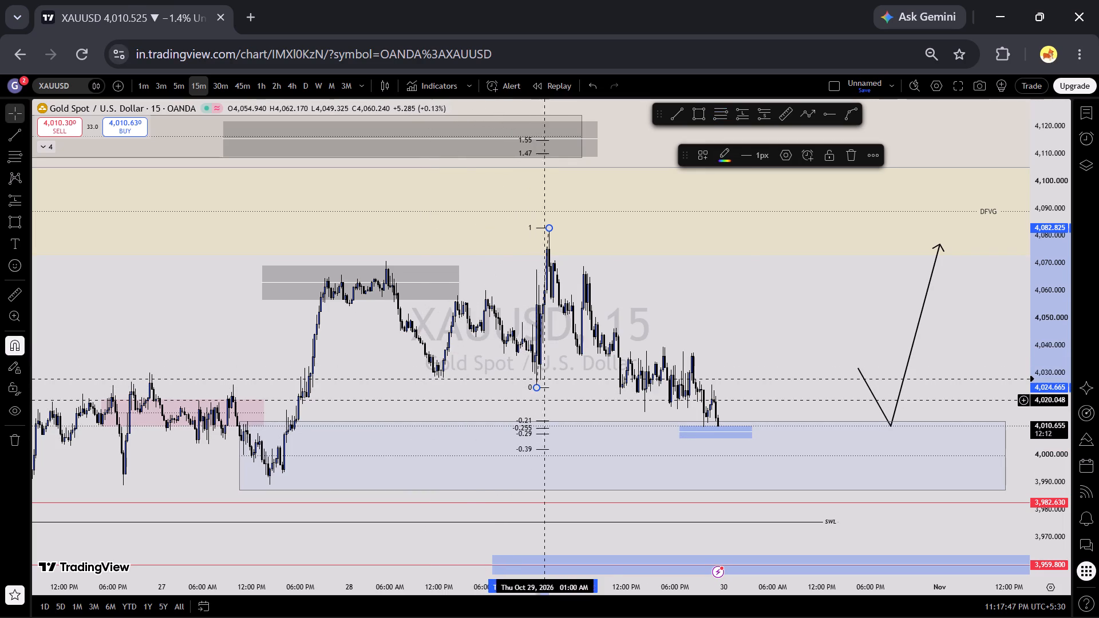
pyautogui.click(755, 327)
# Draw a Buying OB template rectangle from Oct 27, 3:45 PM, to Oct 30, 4:30 PM, between 3,997.445 and 3,992.444.
pyautogui.moveTo(1058, 329); pyautogui.dragTo(1010, 399)
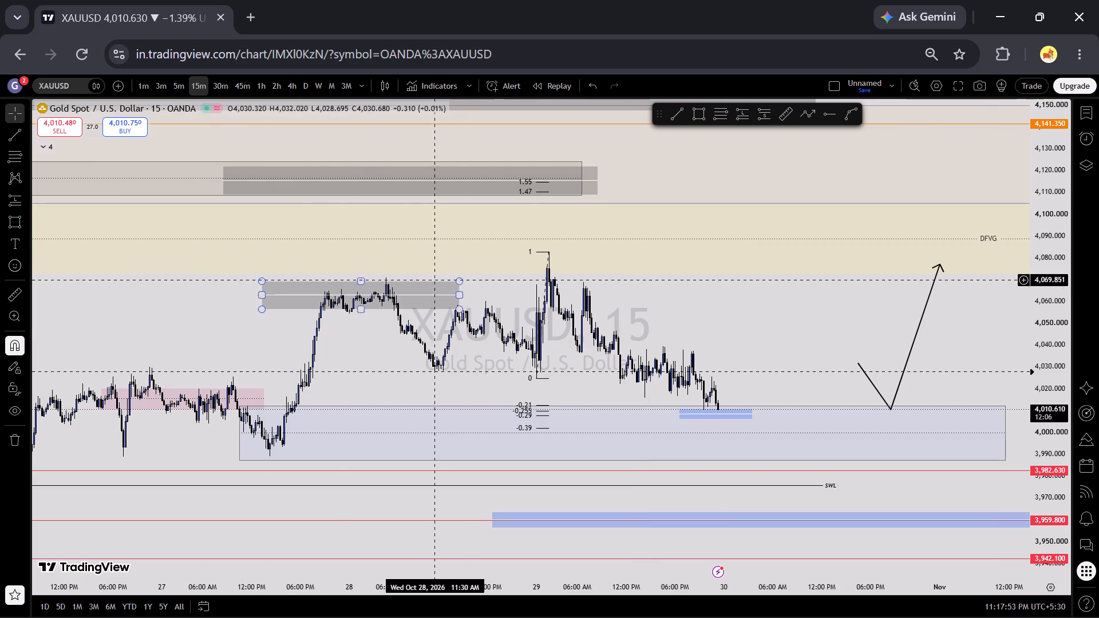
pyautogui.moveTo(286, 354); pyautogui.dragTo(604, 251)
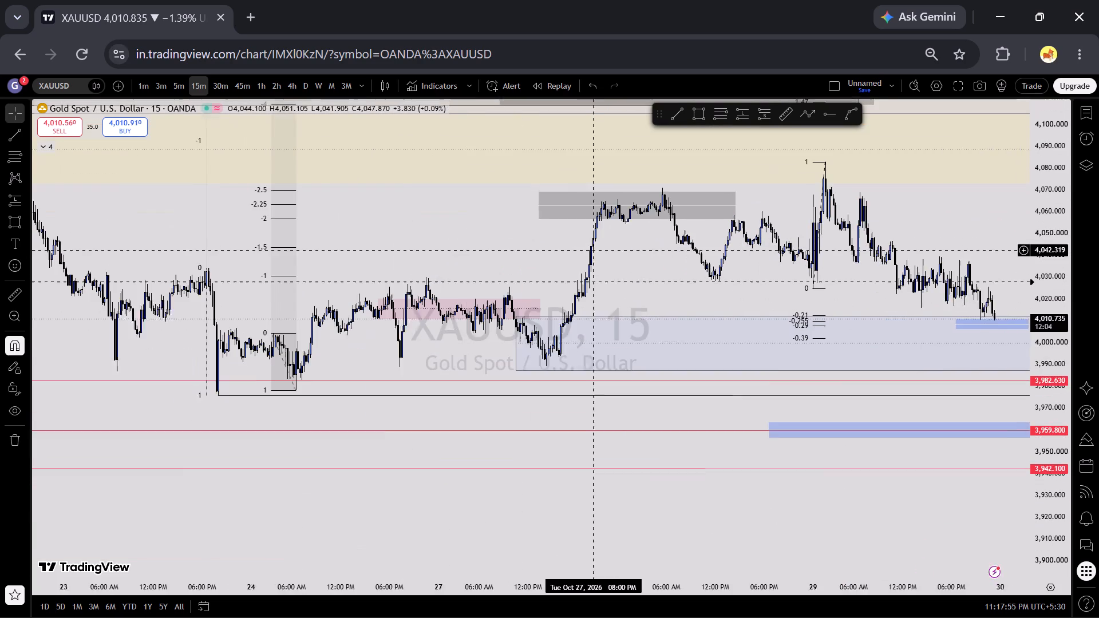
pyautogui.moveTo(604, 251); pyautogui.dragTo(606, 251)
pyautogui.moveTo(1042, 470); pyautogui.dragTo(969, 164)
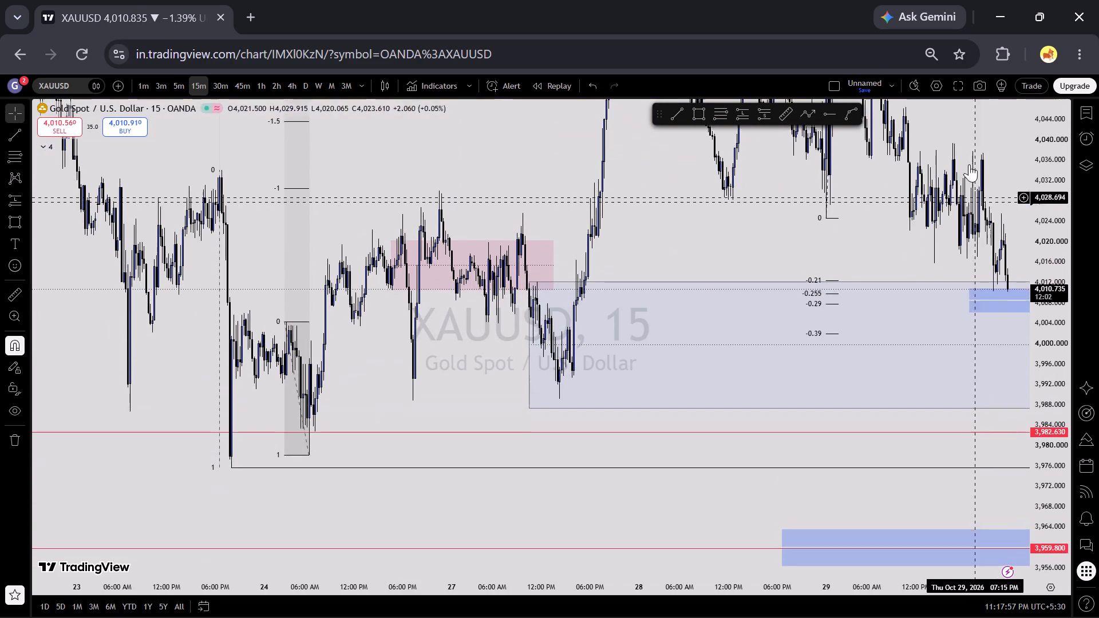
pyautogui.moveTo(969, 164); pyautogui.dragTo(968, 145)
pyautogui.moveTo(610, 594); pyautogui.dragTo(423, 570)
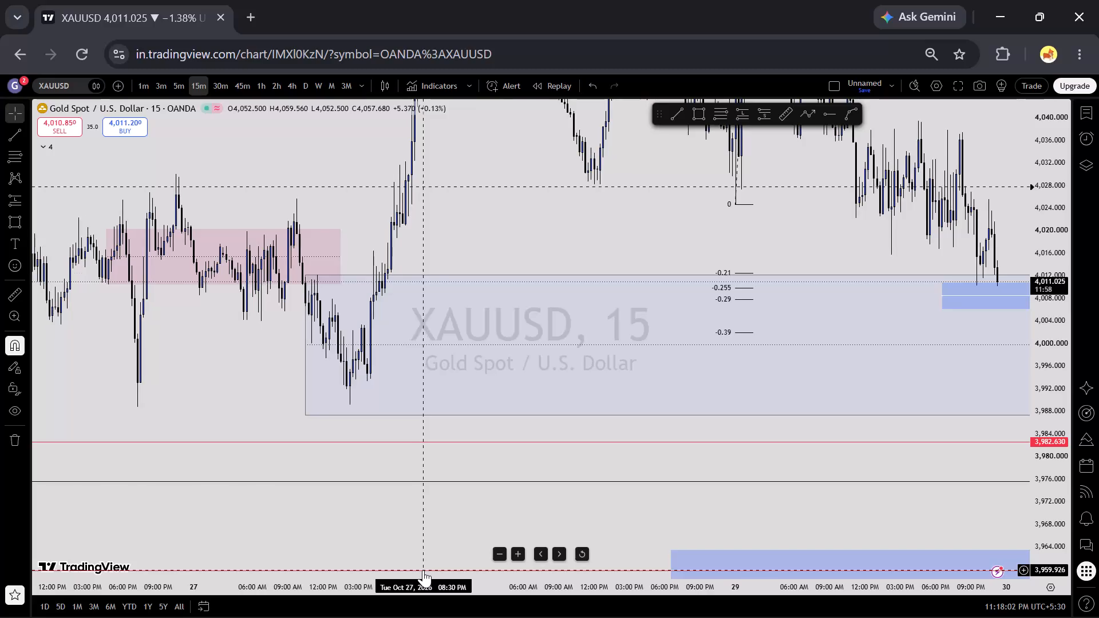
pyautogui.moveTo(423, 570); pyautogui.dragTo(393, 567)
pyautogui.moveTo(733, 451); pyautogui.dragTo(588, 474)
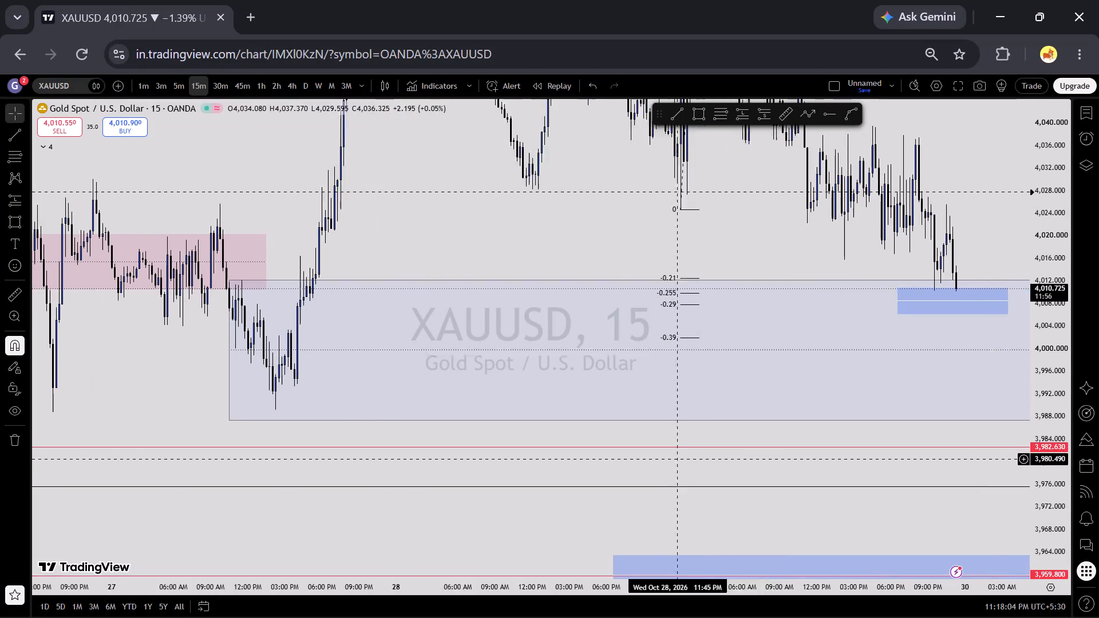
pyautogui.moveTo(588, 474); pyautogui.dragTo(479, 497)
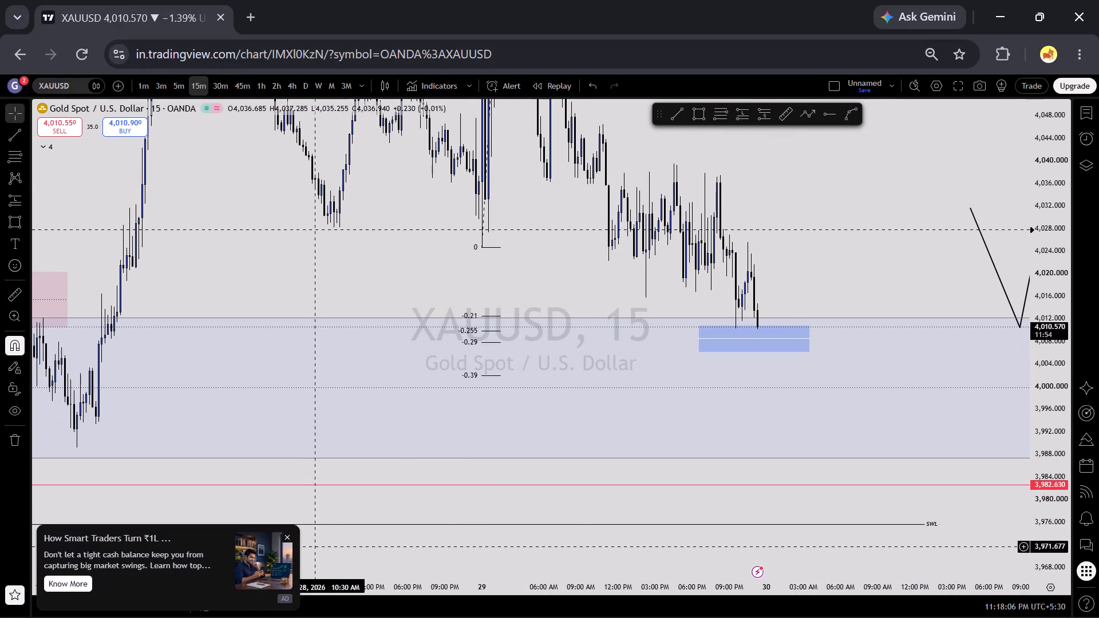
pyautogui.click(285, 535)
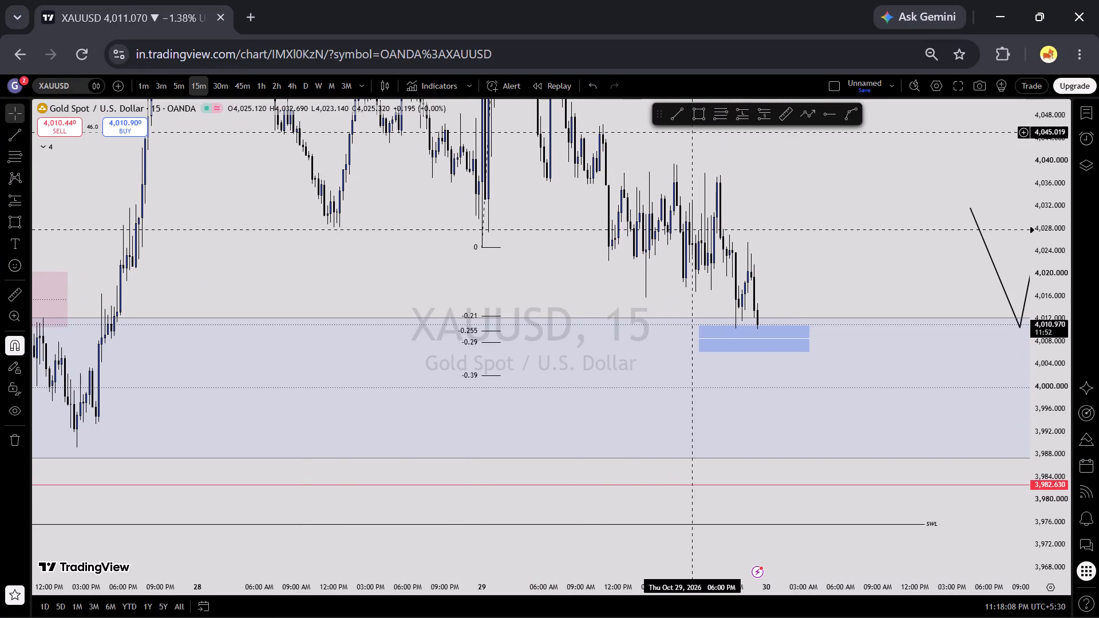
pyautogui.click(693, 117)
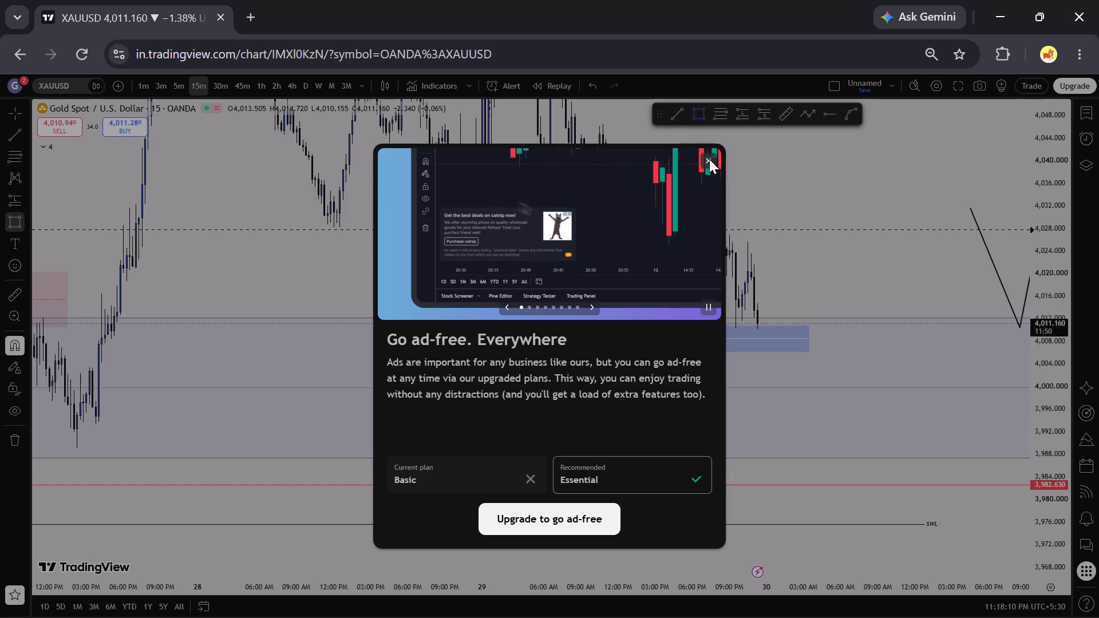
pyautogui.click(709, 159)
pyautogui.click(707, 156)
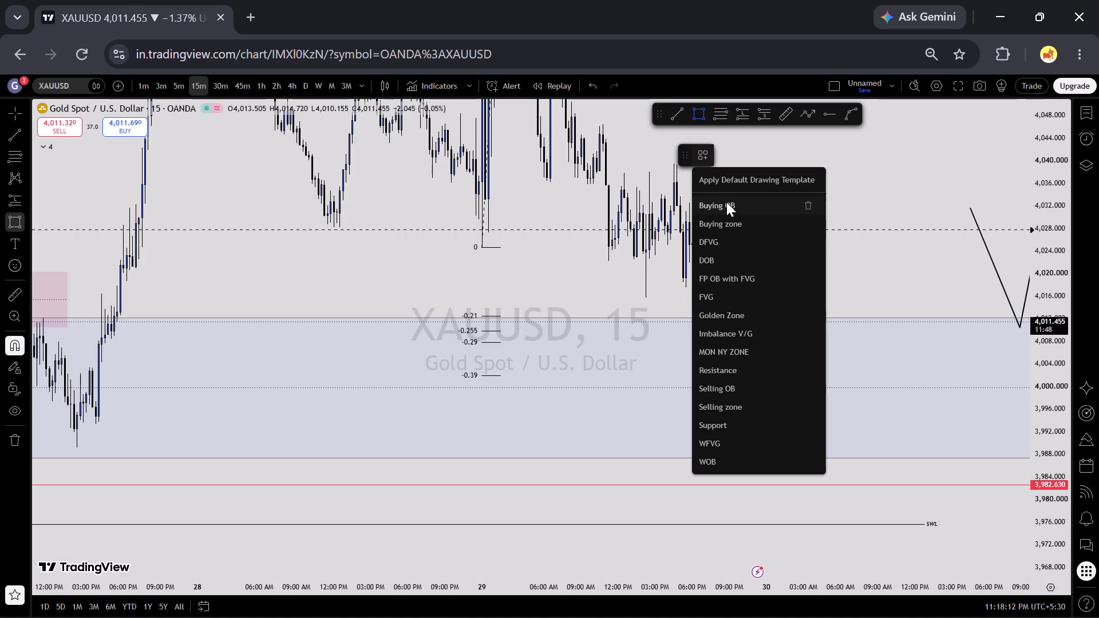
pyautogui.click(728, 202)
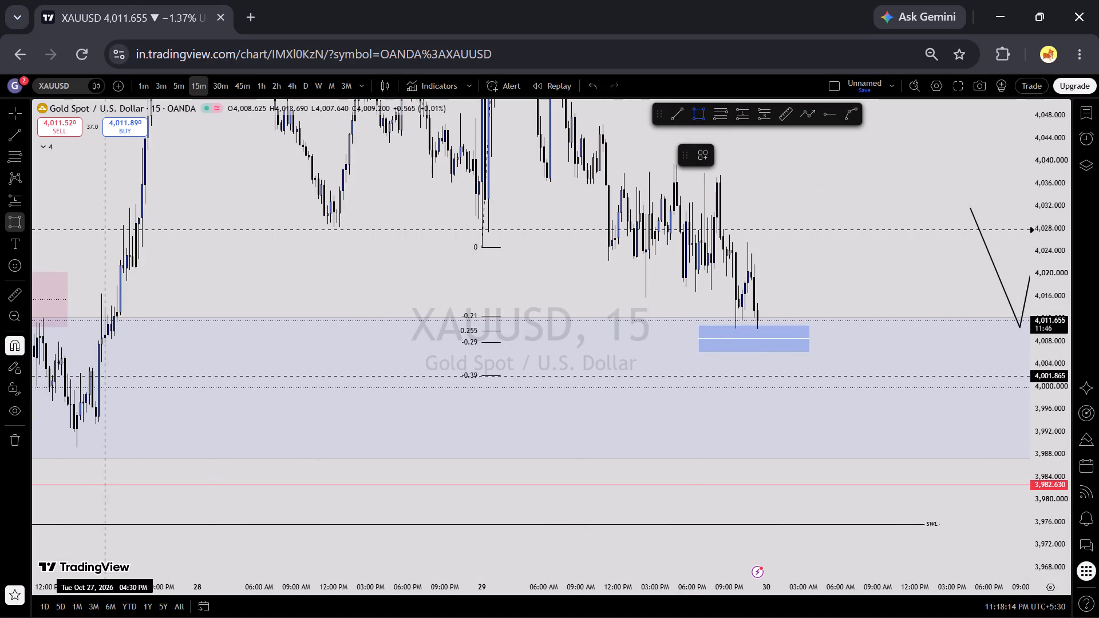
pyautogui.moveTo(97, 383); pyautogui.dragTo(441, 447)
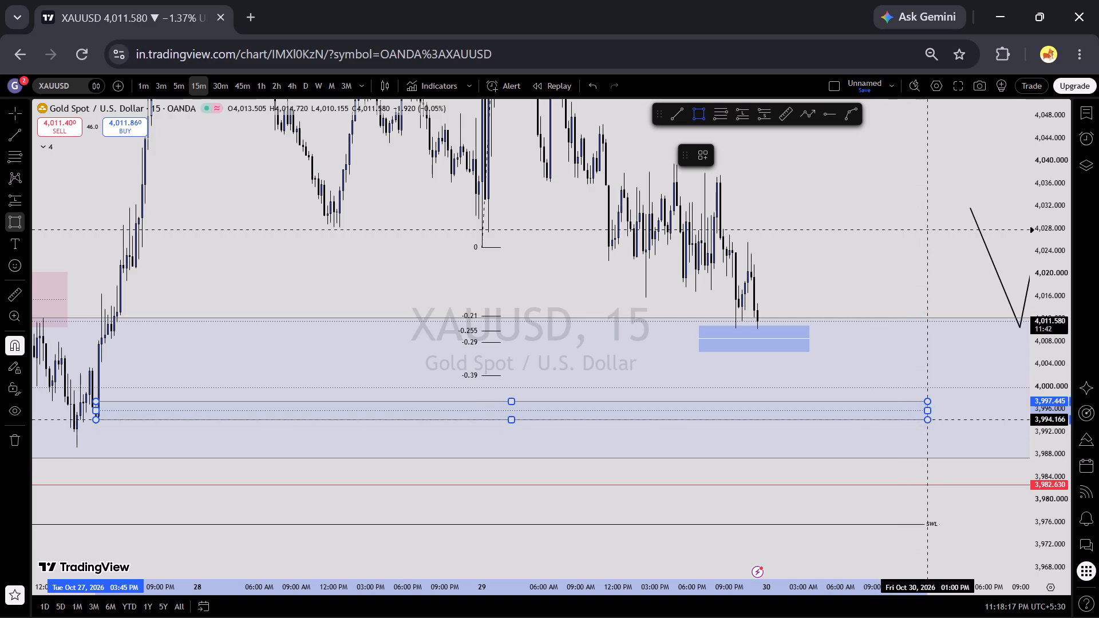
pyautogui.click(970, 429)
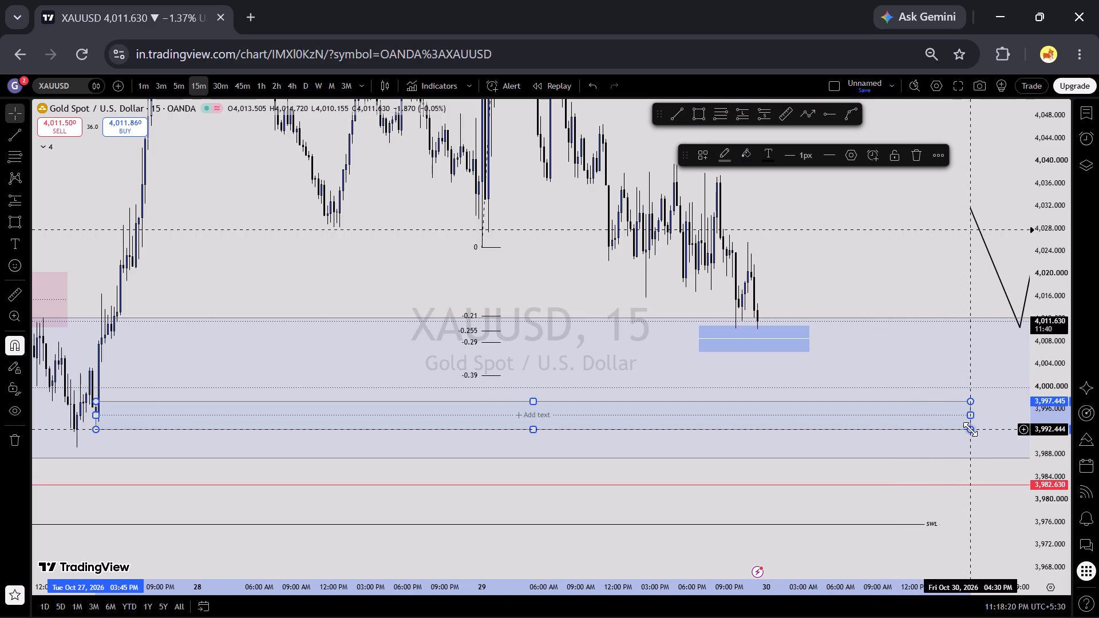
pyautogui.click(890, 271)
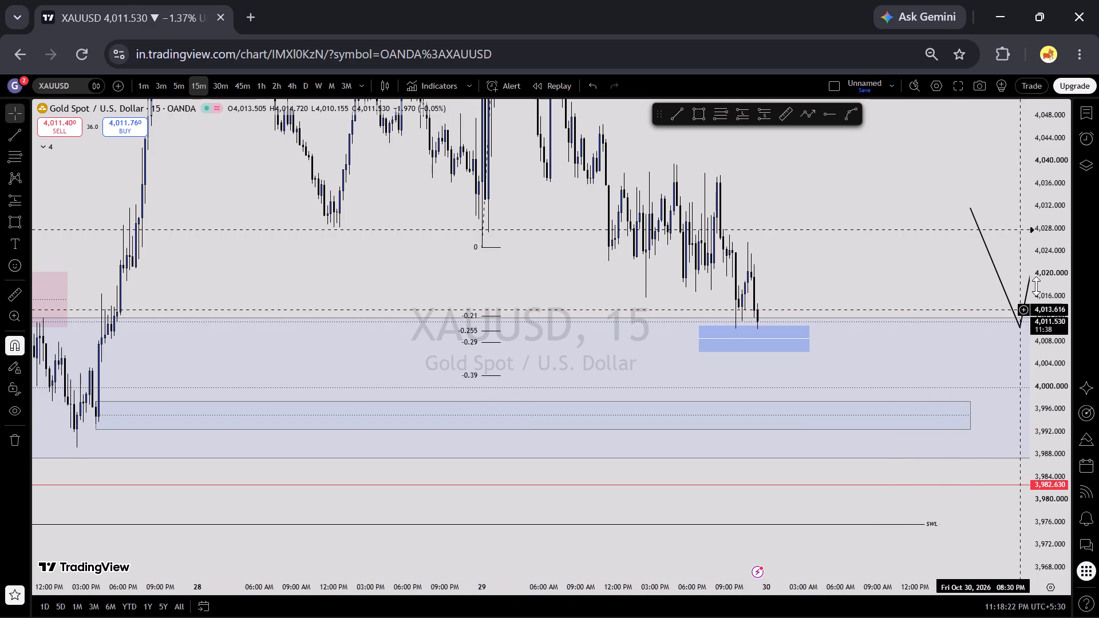
# Extend the new buying order block's later edge to just past 9 PM on Oct 30.
pyautogui.moveTo(1045, 282); pyautogui.dragTo(1038, 403)
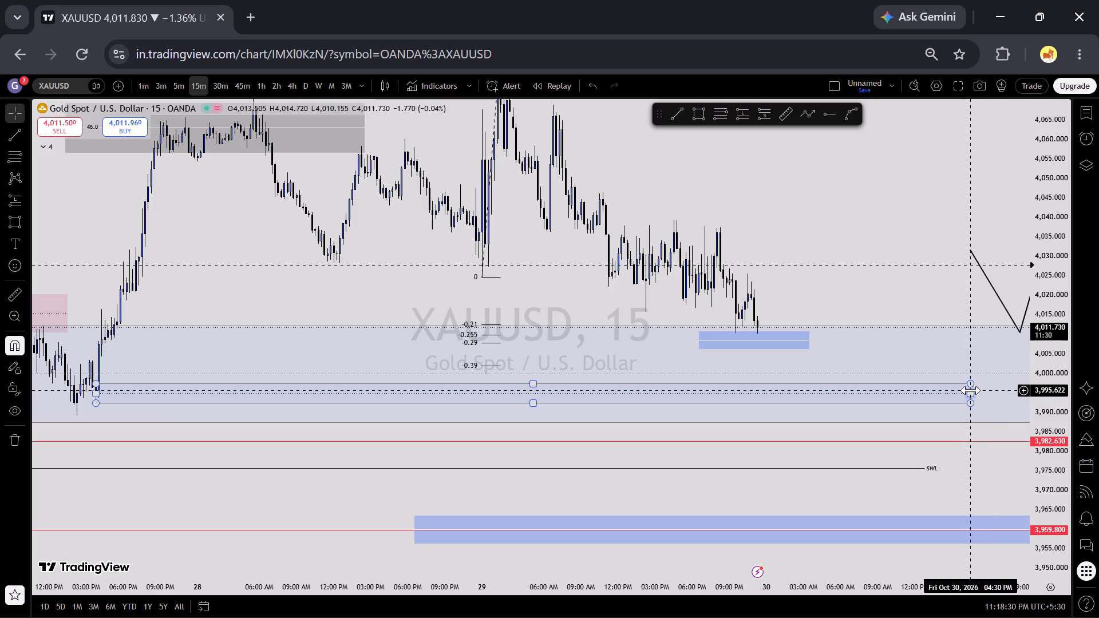
pyautogui.moveTo(970, 391); pyautogui.dragTo(1033, 395)
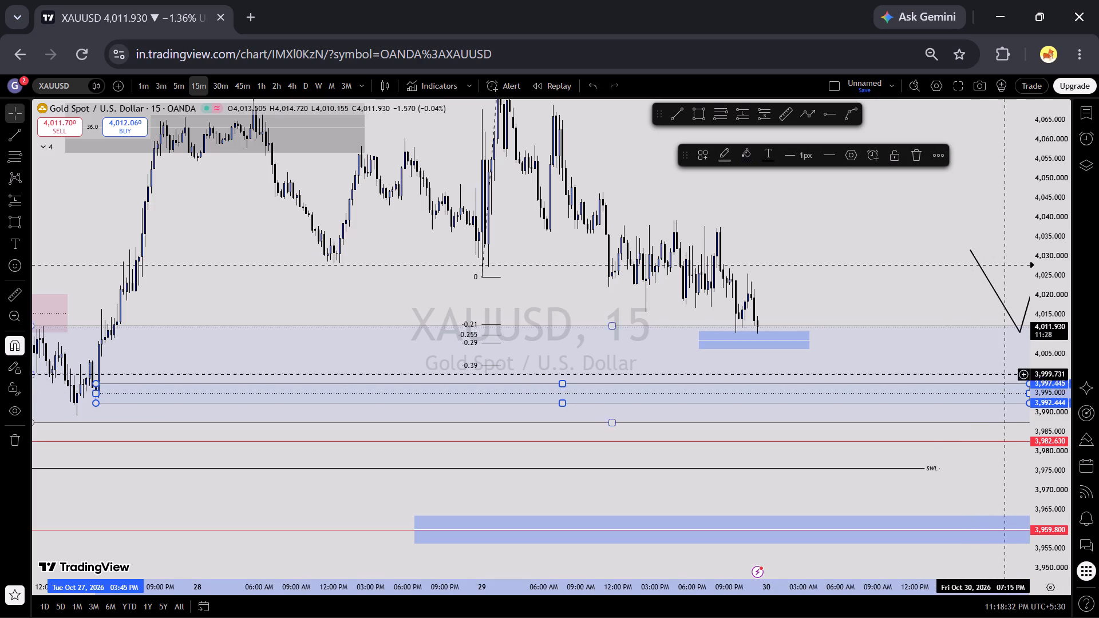
pyautogui.click(940, 306)
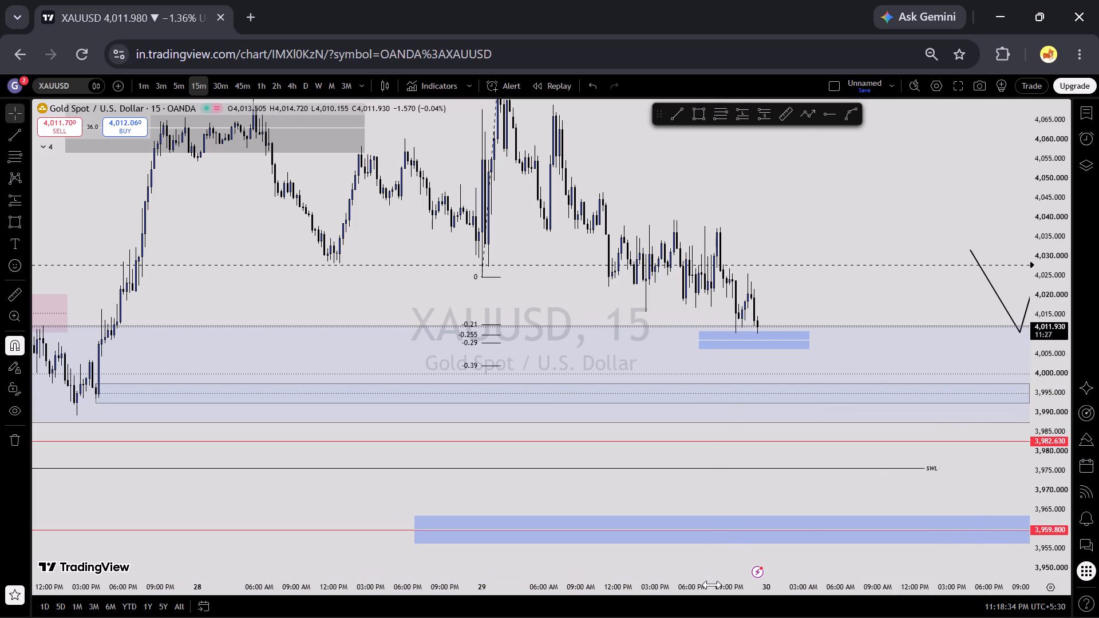
pyautogui.moveTo(712, 585); pyautogui.dragTo(803, 566)
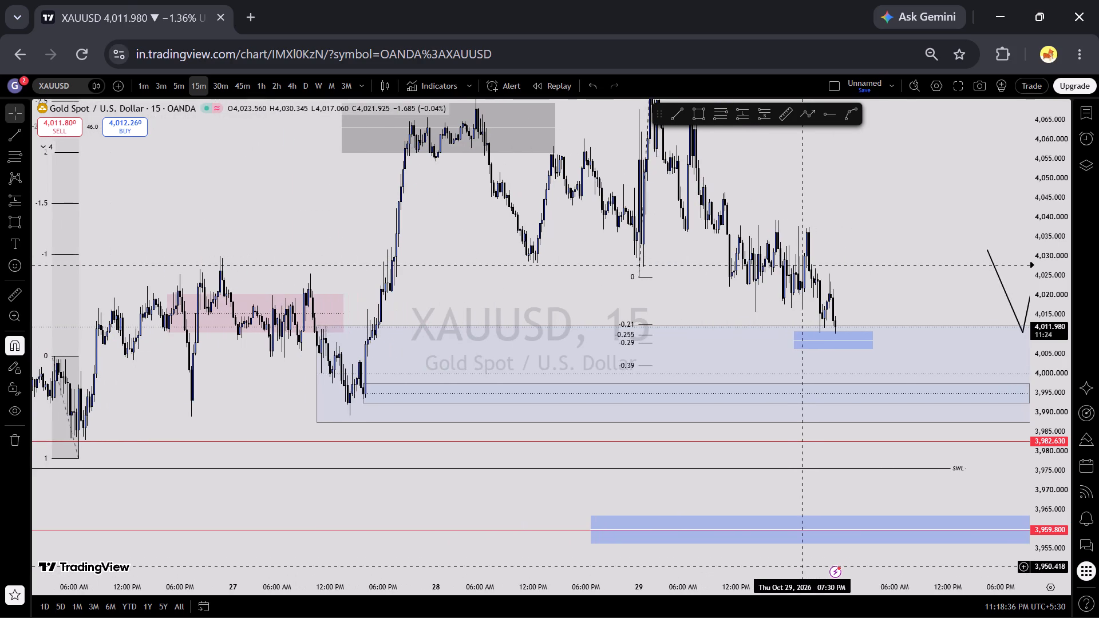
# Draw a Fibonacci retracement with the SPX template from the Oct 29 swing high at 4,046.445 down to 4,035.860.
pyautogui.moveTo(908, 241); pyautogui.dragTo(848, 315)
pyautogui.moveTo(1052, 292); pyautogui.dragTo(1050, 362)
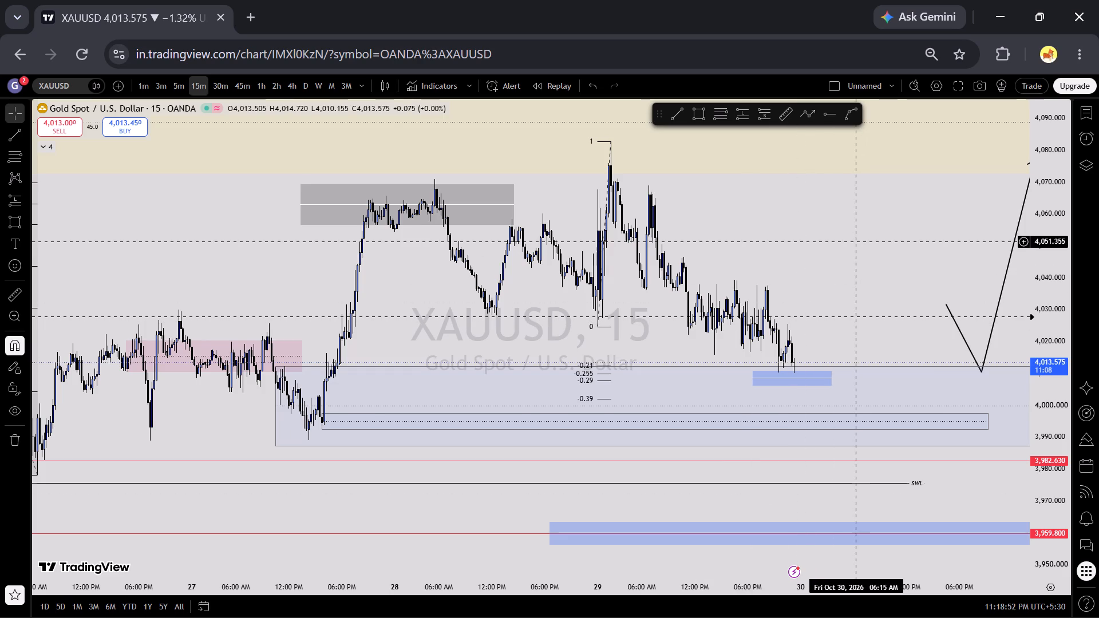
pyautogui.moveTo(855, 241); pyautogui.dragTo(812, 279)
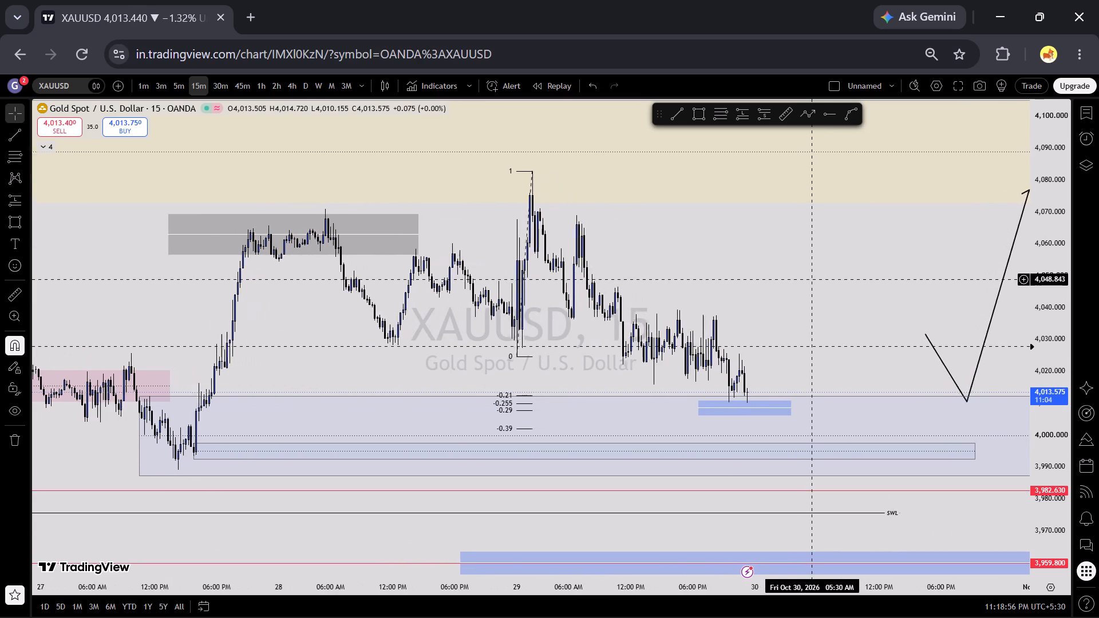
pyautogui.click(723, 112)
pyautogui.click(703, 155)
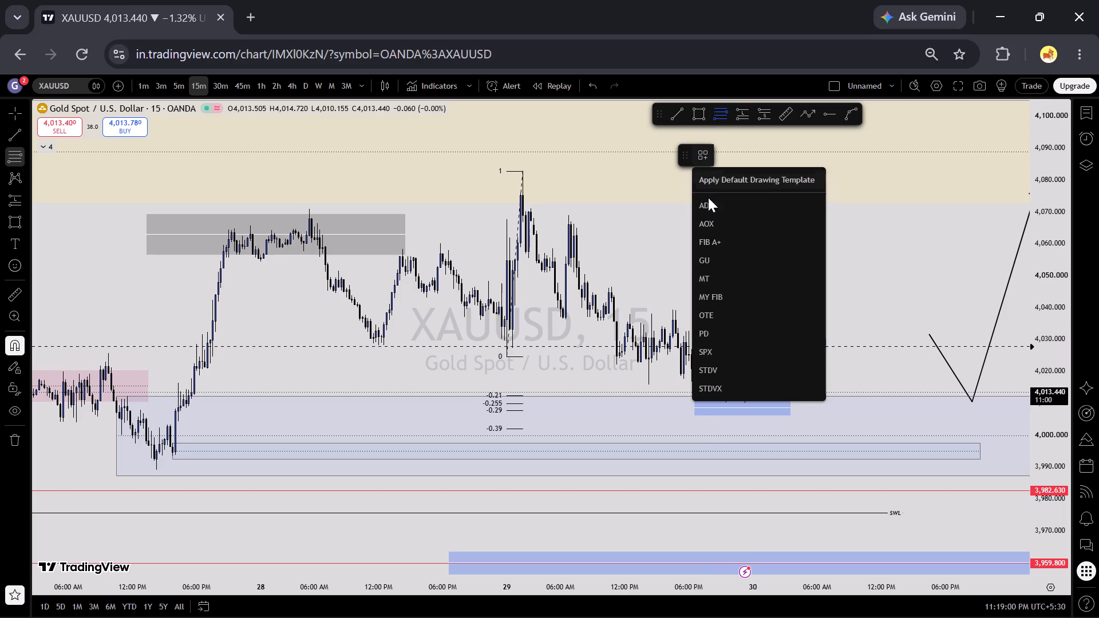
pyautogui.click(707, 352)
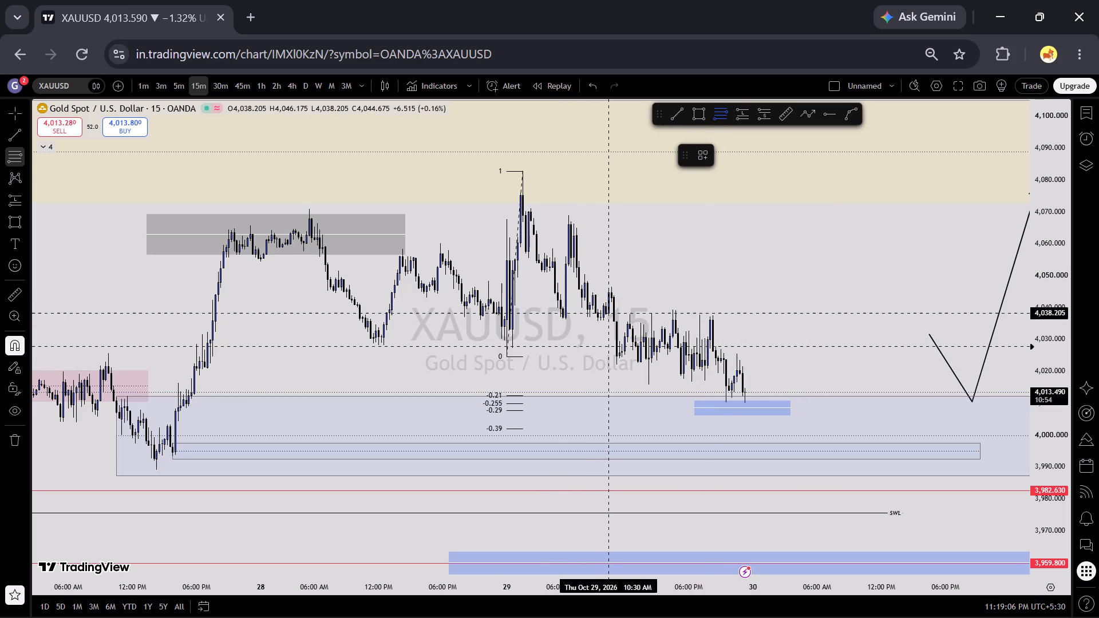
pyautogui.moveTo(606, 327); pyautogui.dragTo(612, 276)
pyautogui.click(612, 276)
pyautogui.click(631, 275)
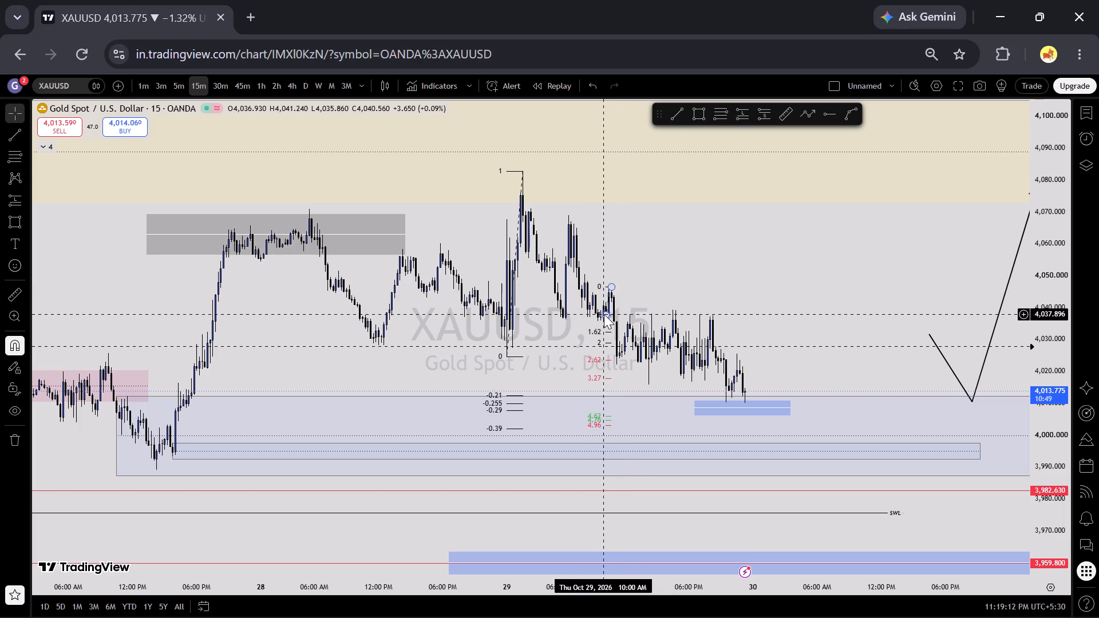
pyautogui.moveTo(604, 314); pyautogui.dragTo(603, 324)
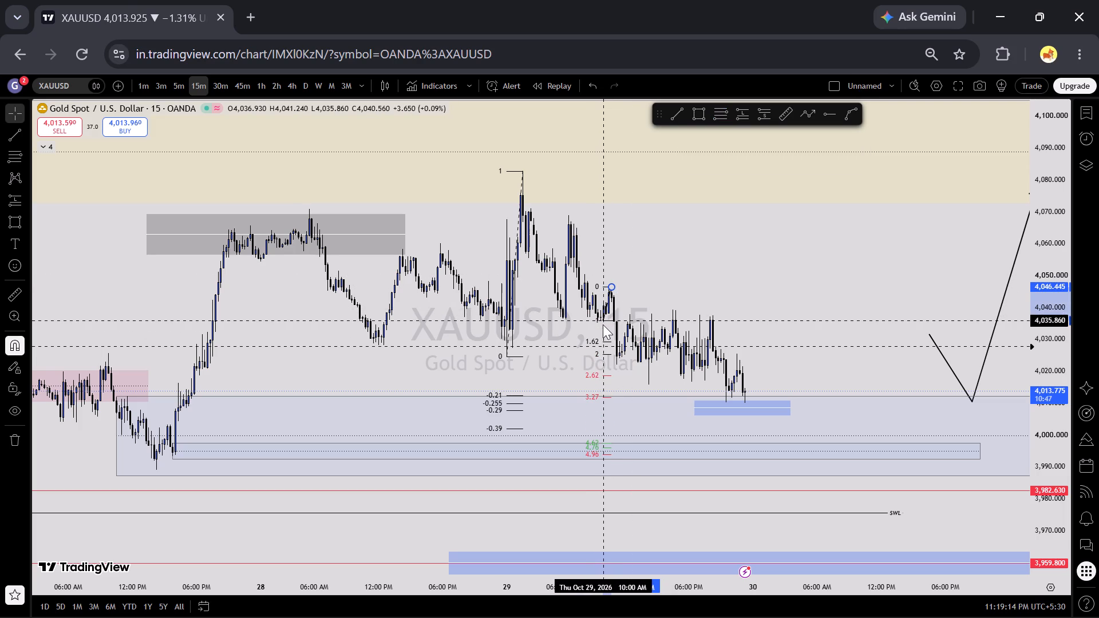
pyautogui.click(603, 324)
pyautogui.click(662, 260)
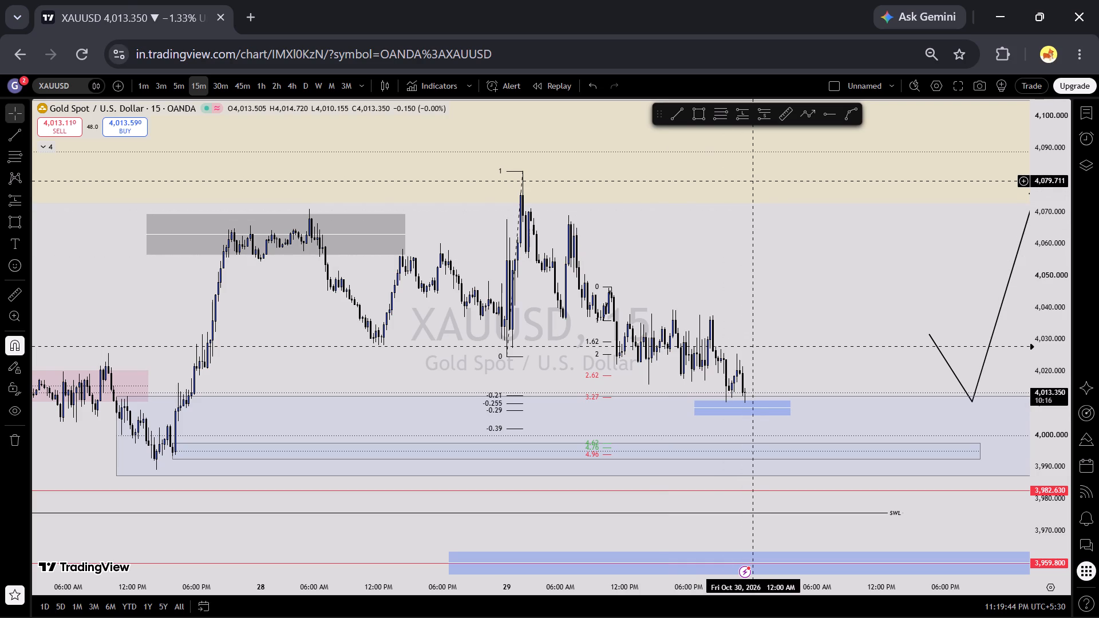
# Draw a Fibonacci retracement with the STDV template on the early Oct 29 swing, from 4,071.105 down to 4,055.505.
pyautogui.click(714, 109)
pyautogui.click(705, 150)
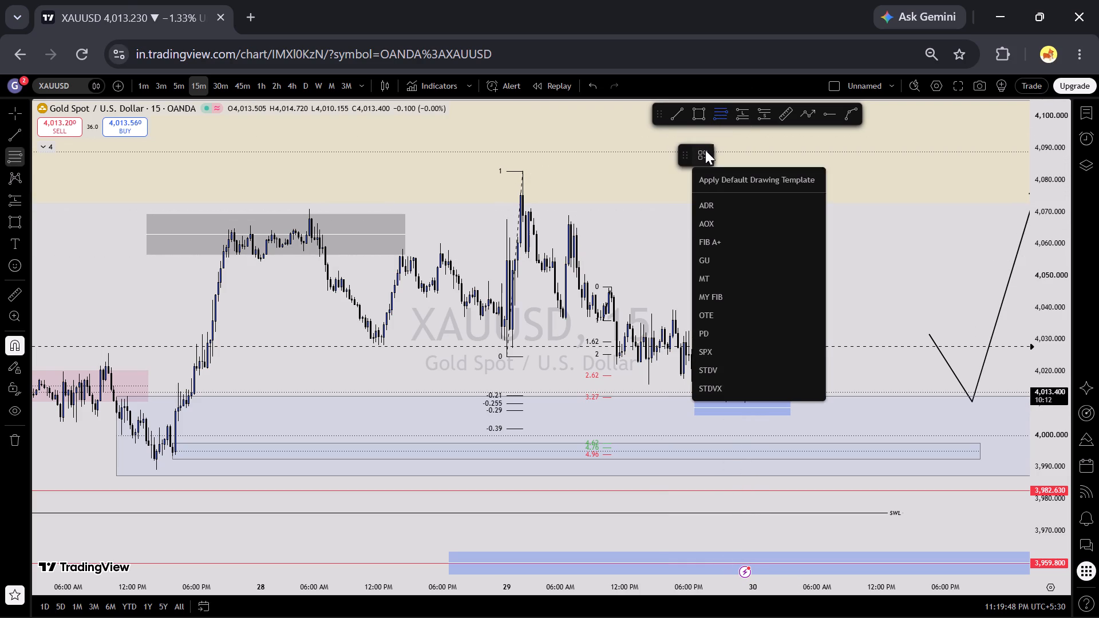
pyautogui.click(723, 362)
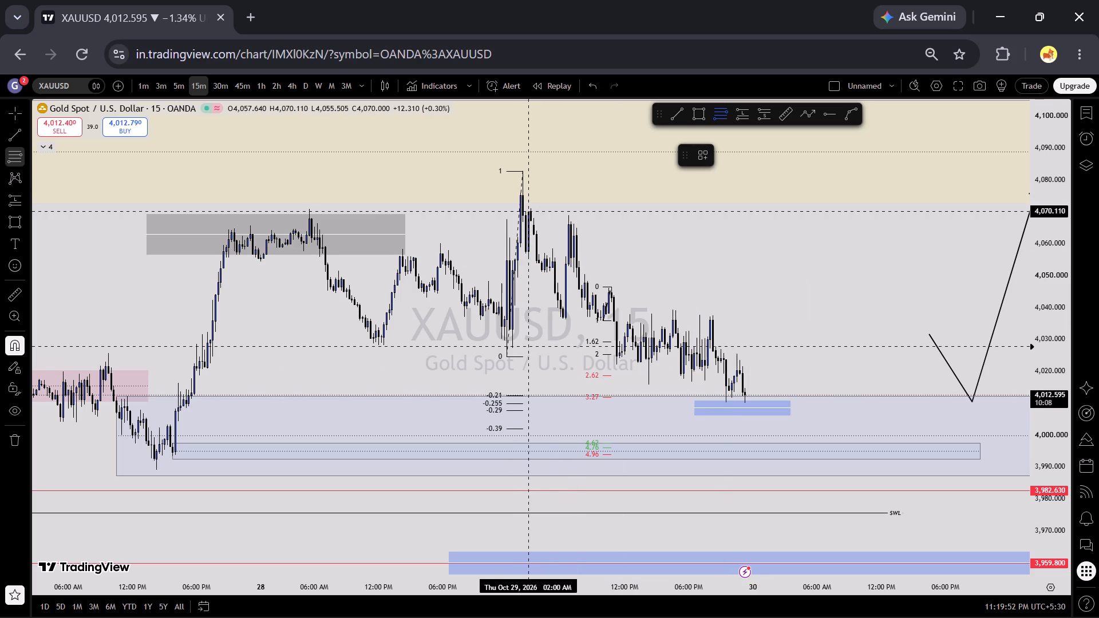
pyautogui.moveTo(532, 186); pyautogui.dragTo(524, 268)
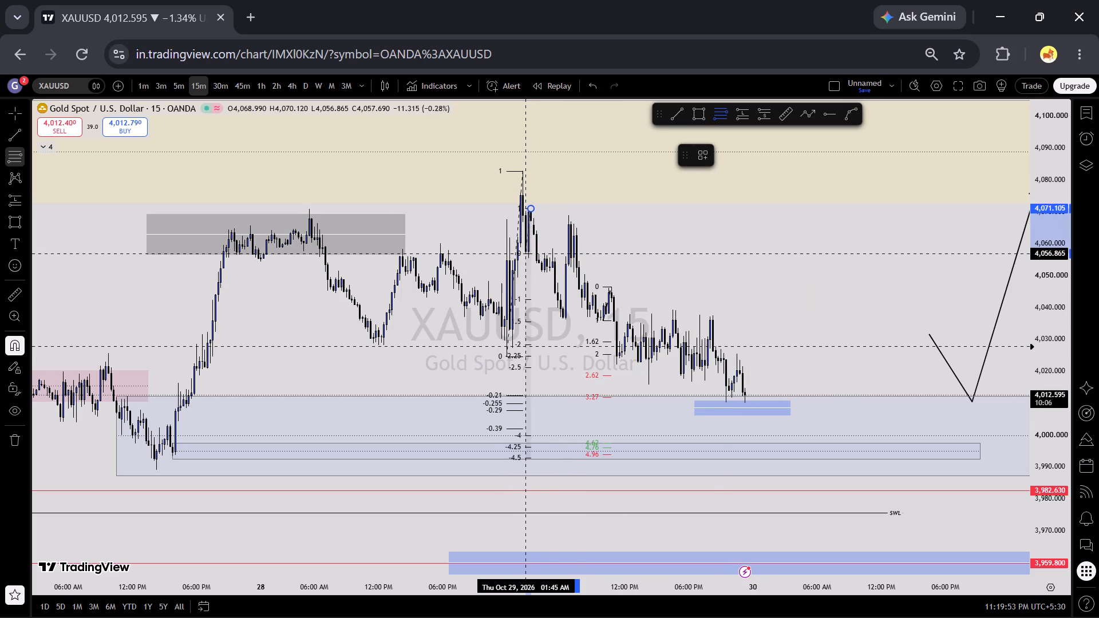
pyautogui.moveTo(524, 268); pyautogui.dragTo(524, 270)
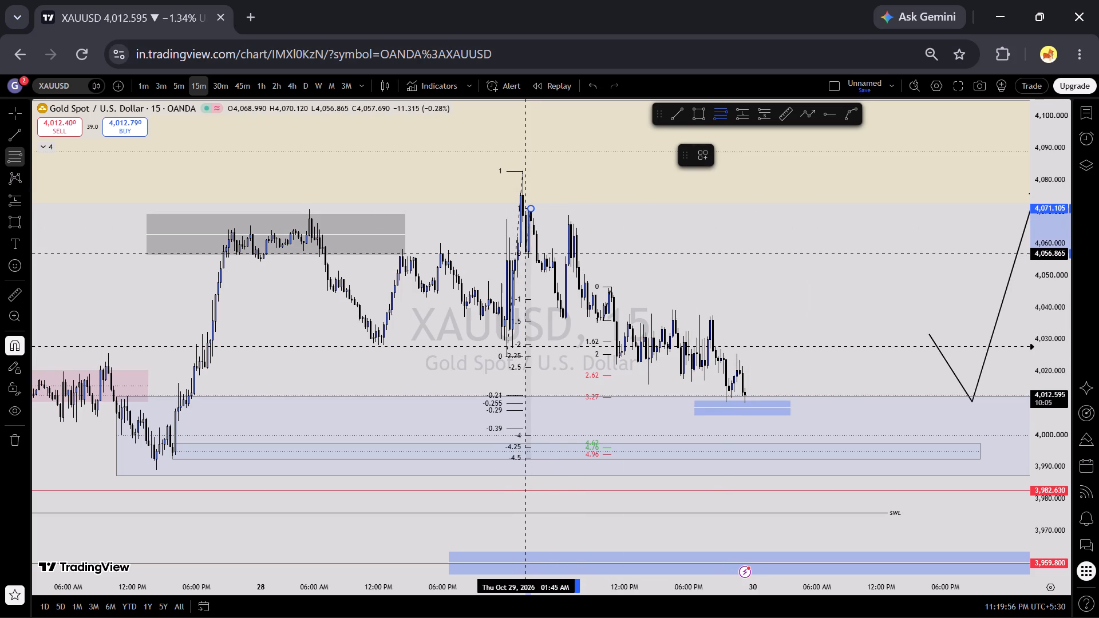
pyautogui.moveTo(524, 270); pyautogui.dragTo(528, 271)
pyautogui.click(528, 271)
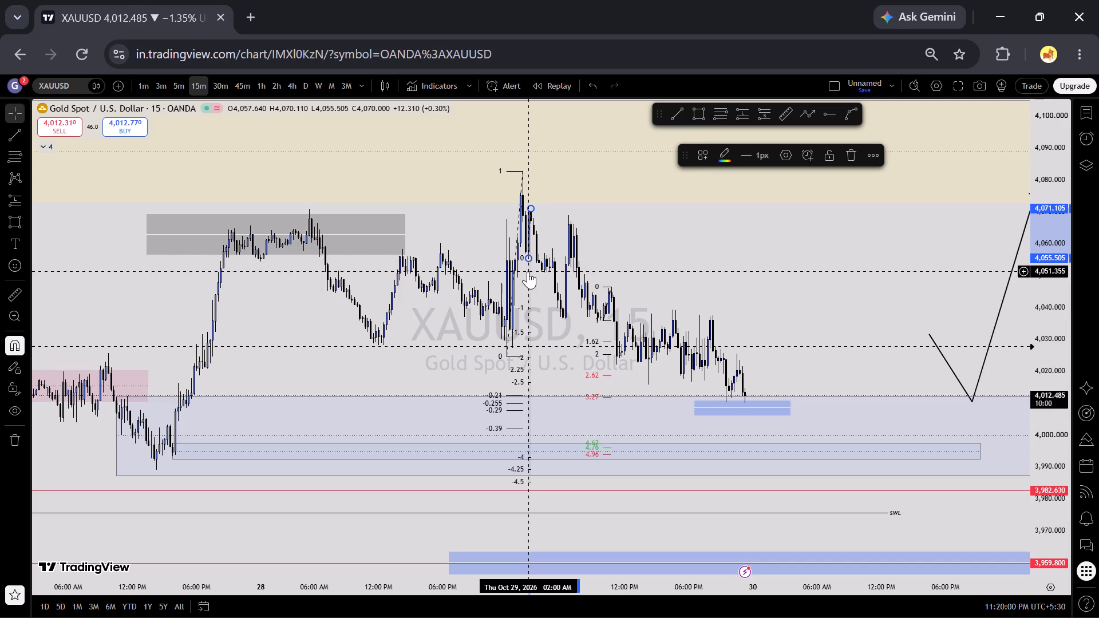
pyautogui.click(528, 271)
pyautogui.click(713, 244)
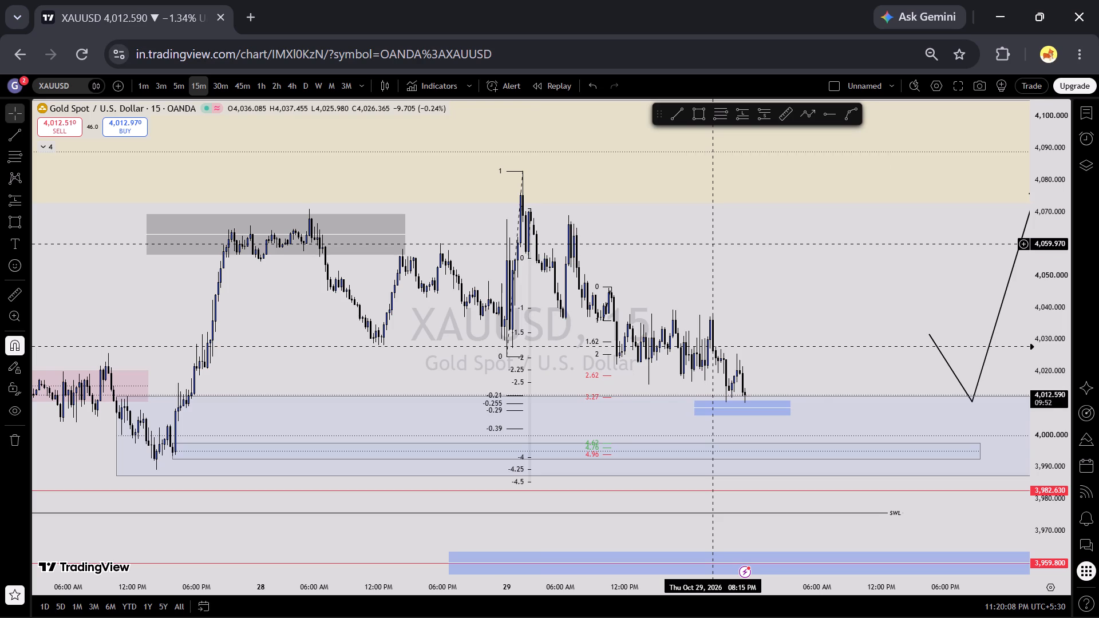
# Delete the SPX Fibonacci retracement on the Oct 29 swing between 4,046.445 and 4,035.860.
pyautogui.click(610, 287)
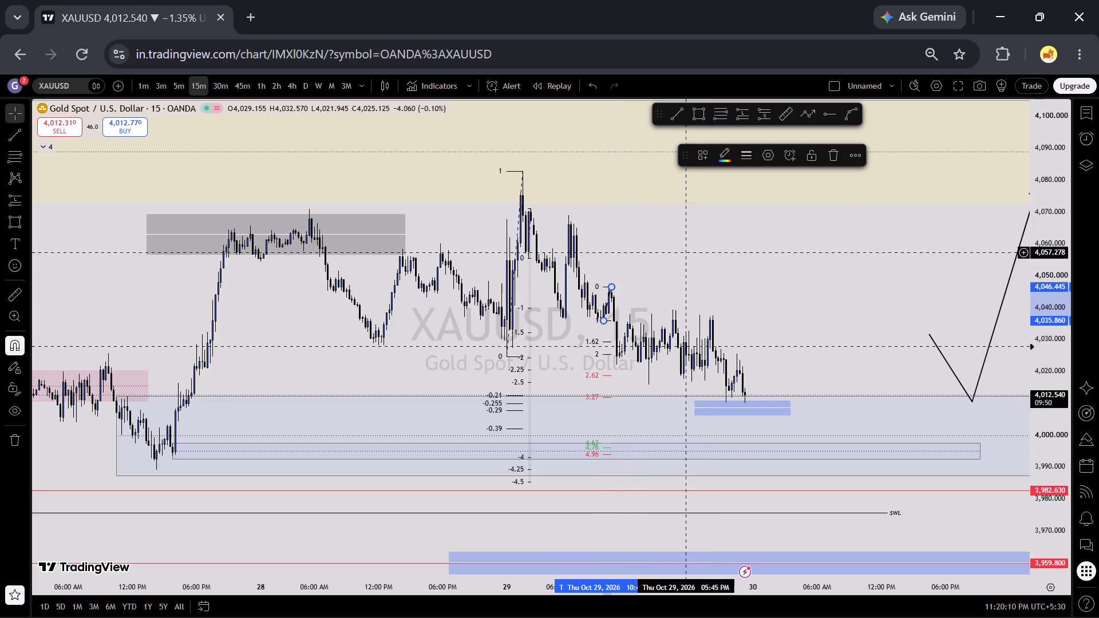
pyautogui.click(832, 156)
# Delete the AOX Fibonacci retracement spanning 4,082.825 to 4,024.665 on Oct 29.
pyautogui.moveTo(781, 234); pyautogui.dragTo(718, 228)
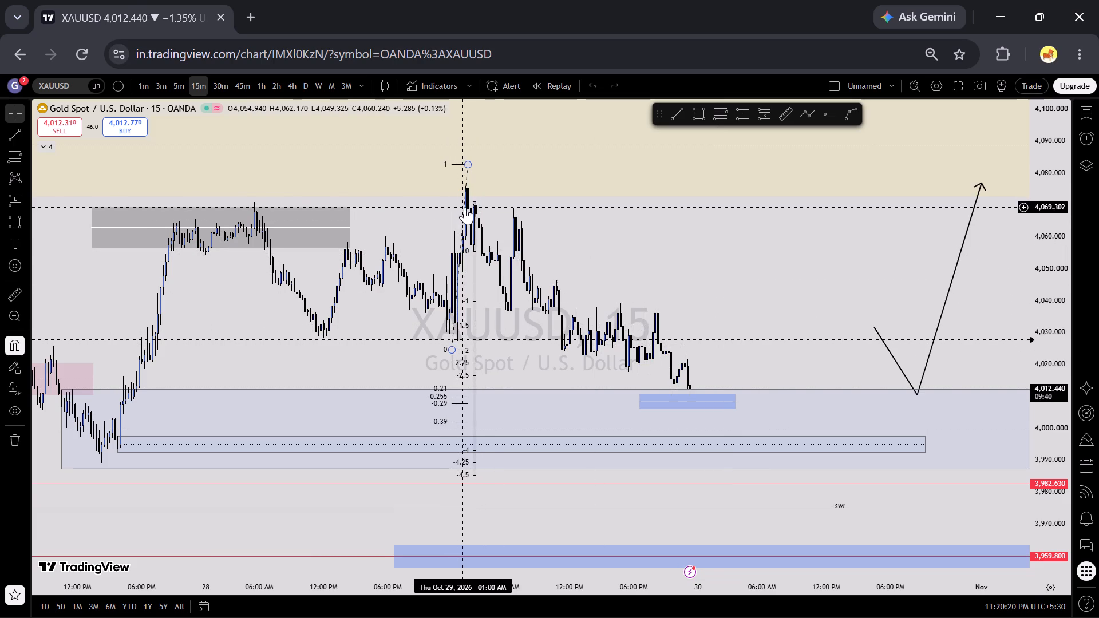
pyautogui.click(465, 207)
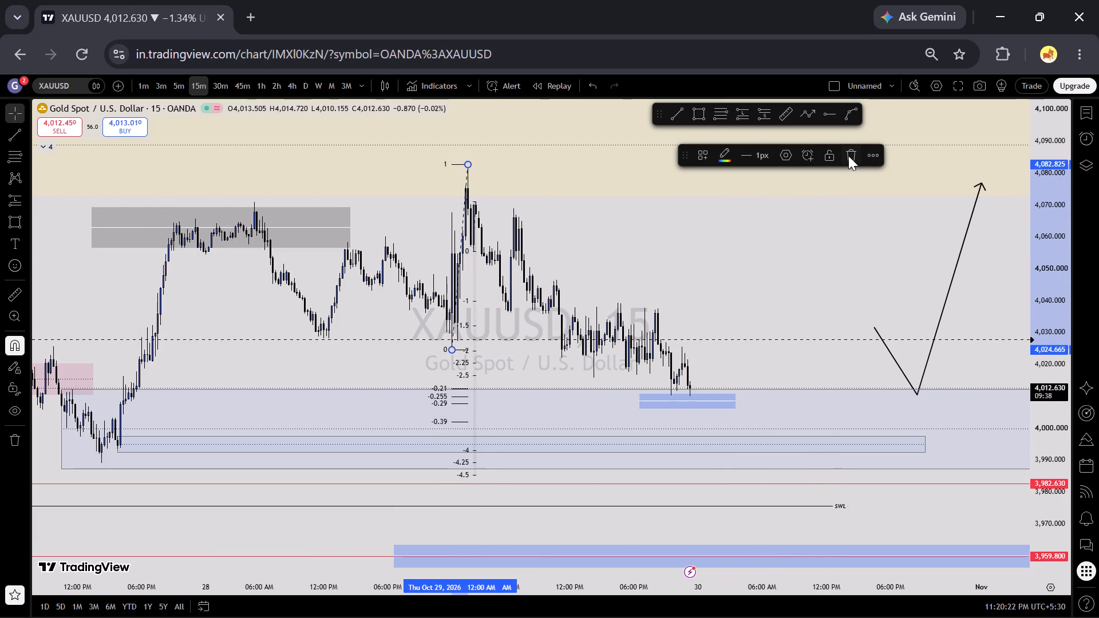
pyautogui.click(848, 154)
# Draw a Buying zone template rectangle from Oct 29, 5:15 PM, to Oct 30, 7:45 PM, between 3,993.029 and 3,984.953.
pyautogui.moveTo(766, 249); pyautogui.dragTo(745, 232)
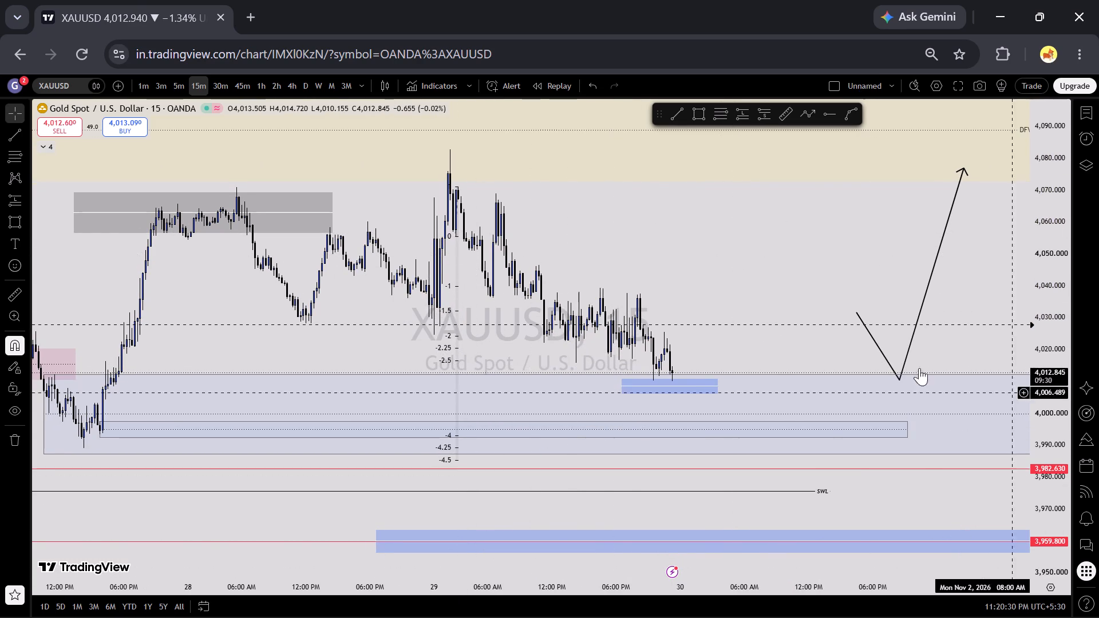
pyautogui.click(697, 118)
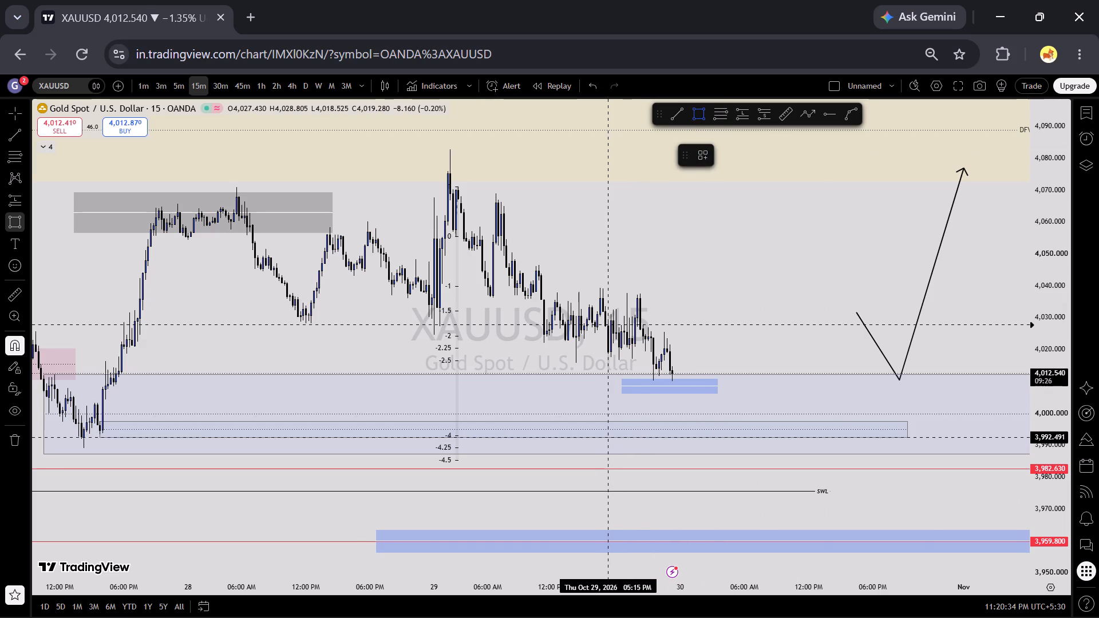
pyautogui.moveTo(608, 435); pyautogui.dragTo(663, 438)
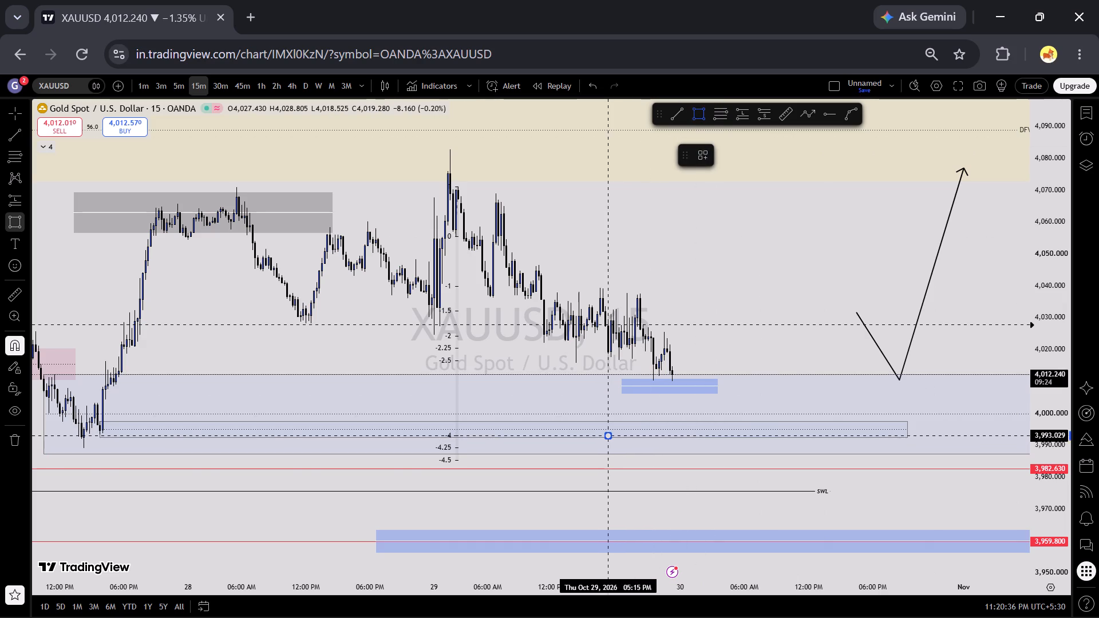
pyautogui.moveTo(663, 438); pyautogui.dragTo(827, 478)
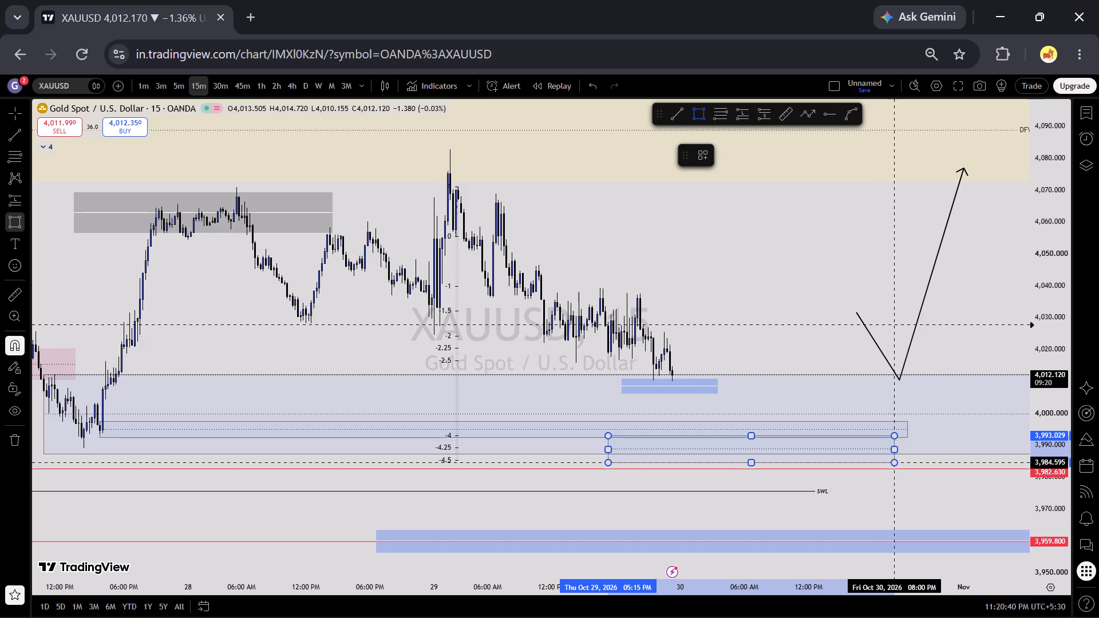
pyautogui.click(891, 461)
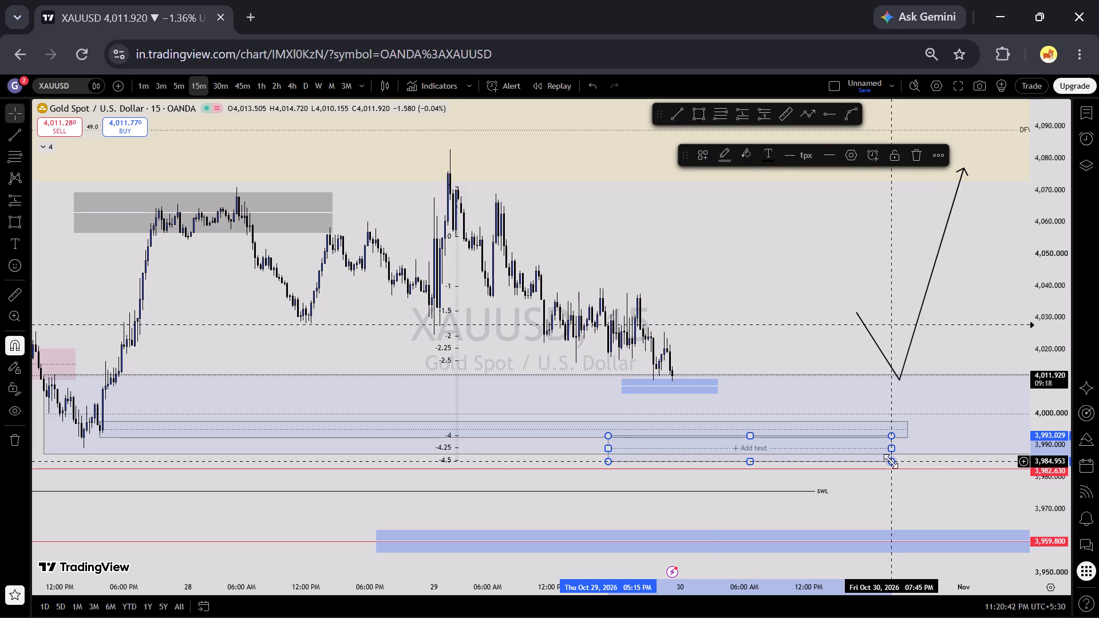
pyautogui.click(699, 154)
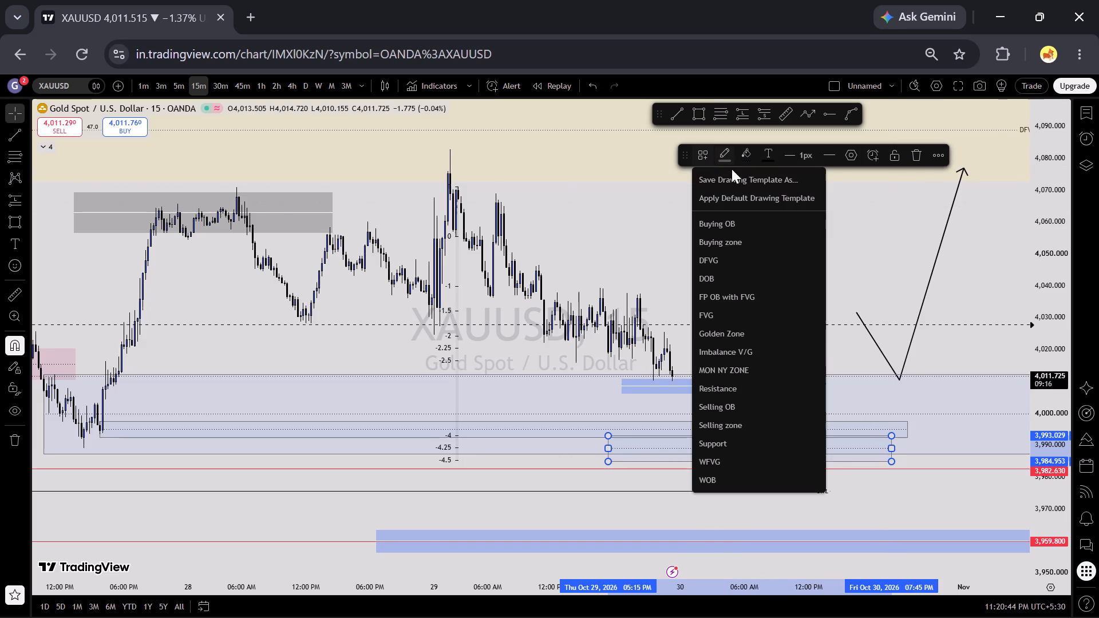
pyautogui.click(724, 244)
pyautogui.click(688, 262)
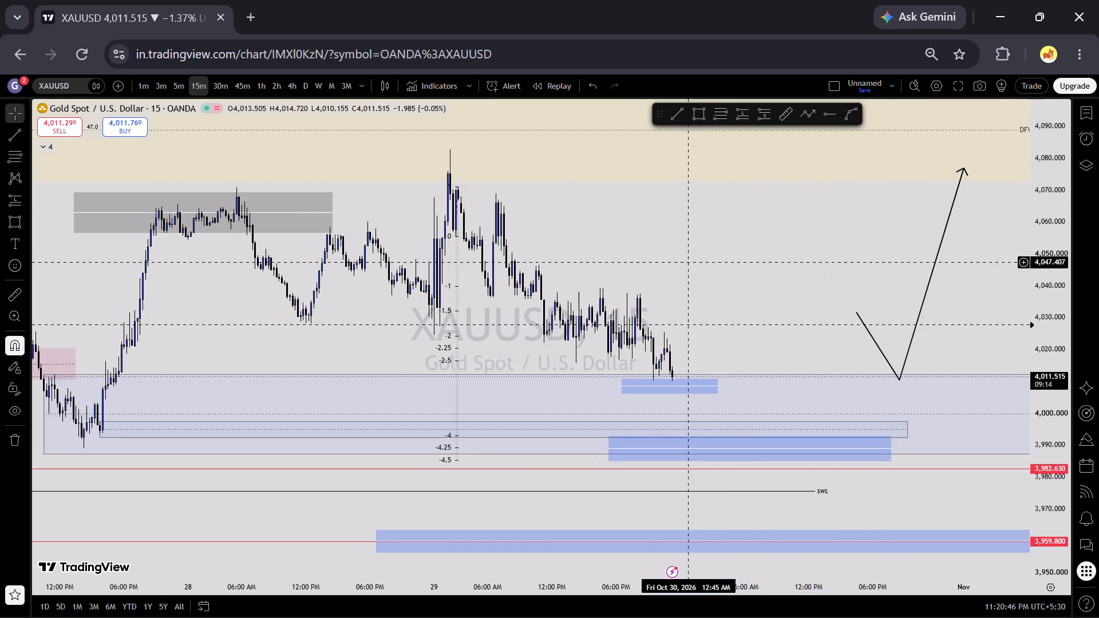
# Delete the narrow buying order block between 3,997.445 and 3,992.444.
pyautogui.click(550, 430)
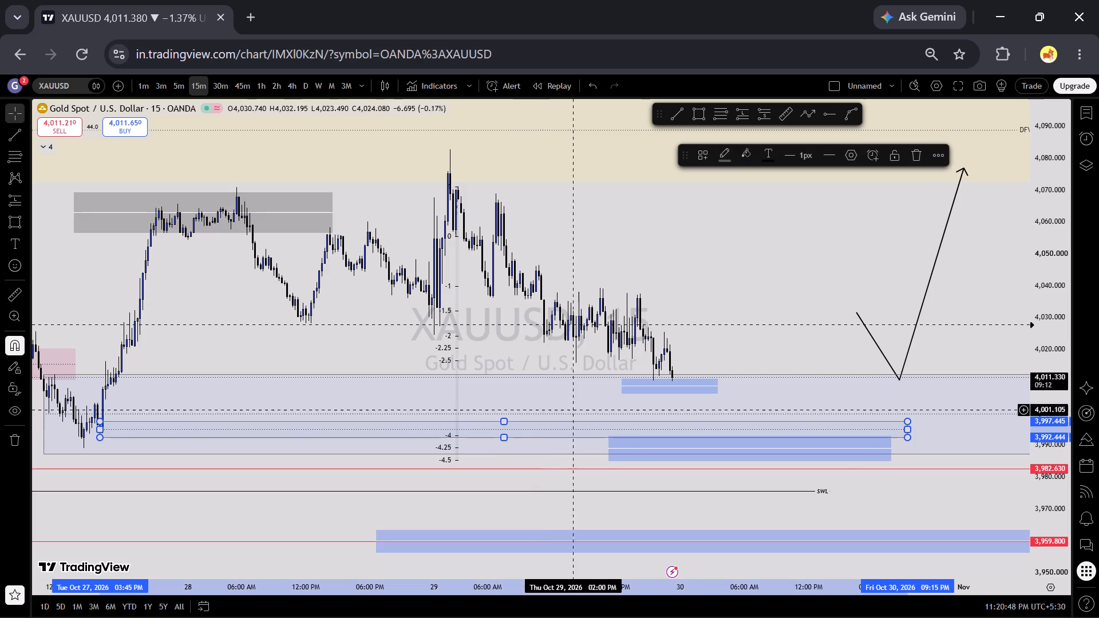
pyautogui.click(918, 159)
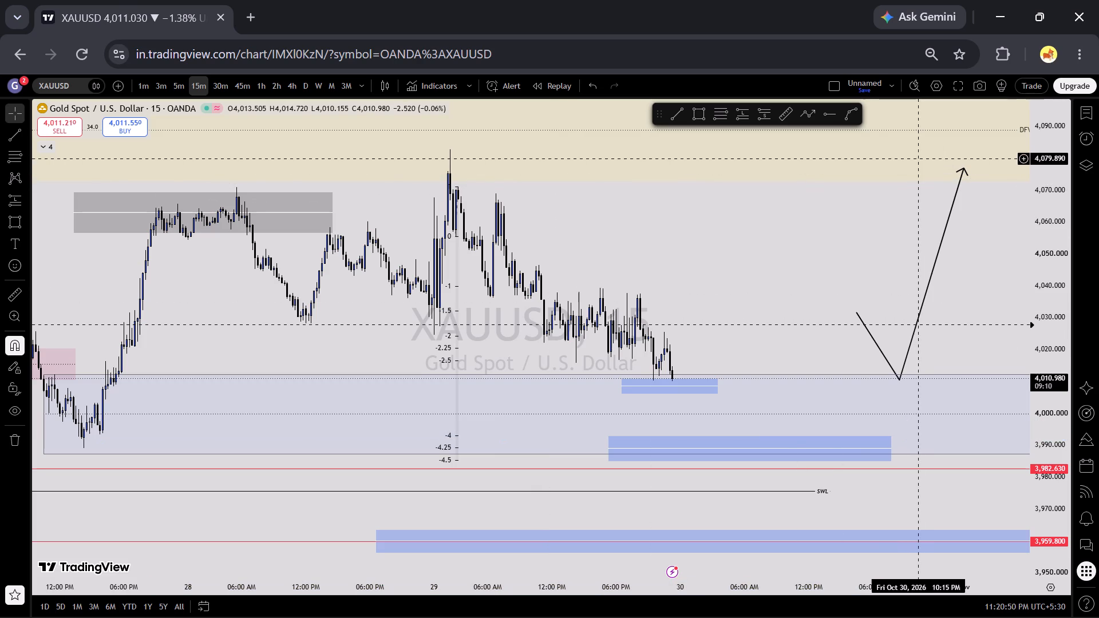
pyautogui.click(777, 376)
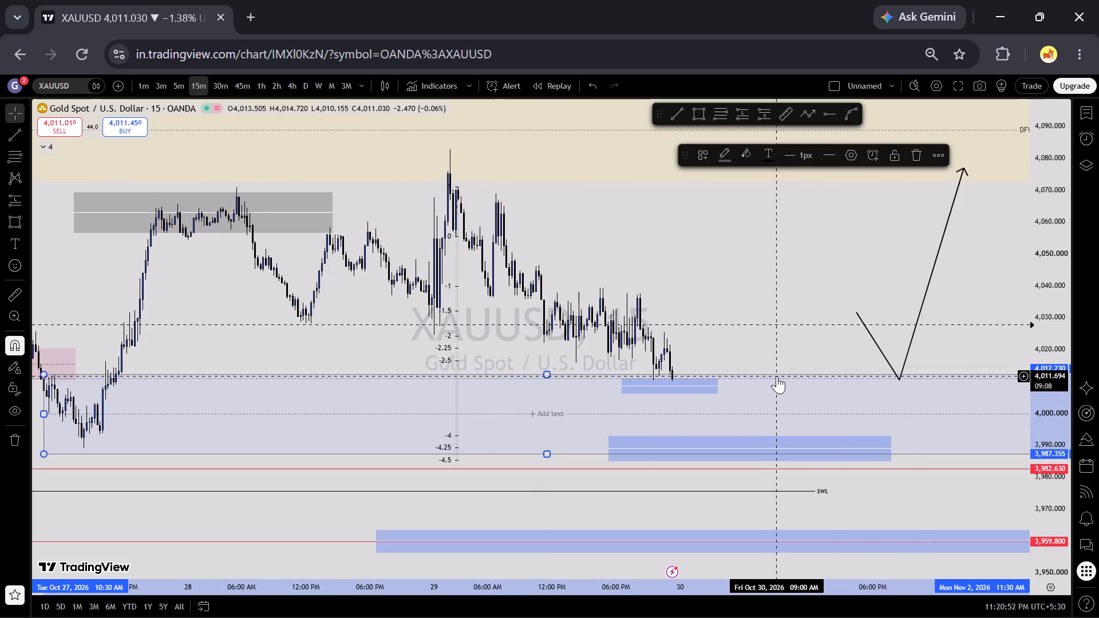
pyautogui.click(778, 252)
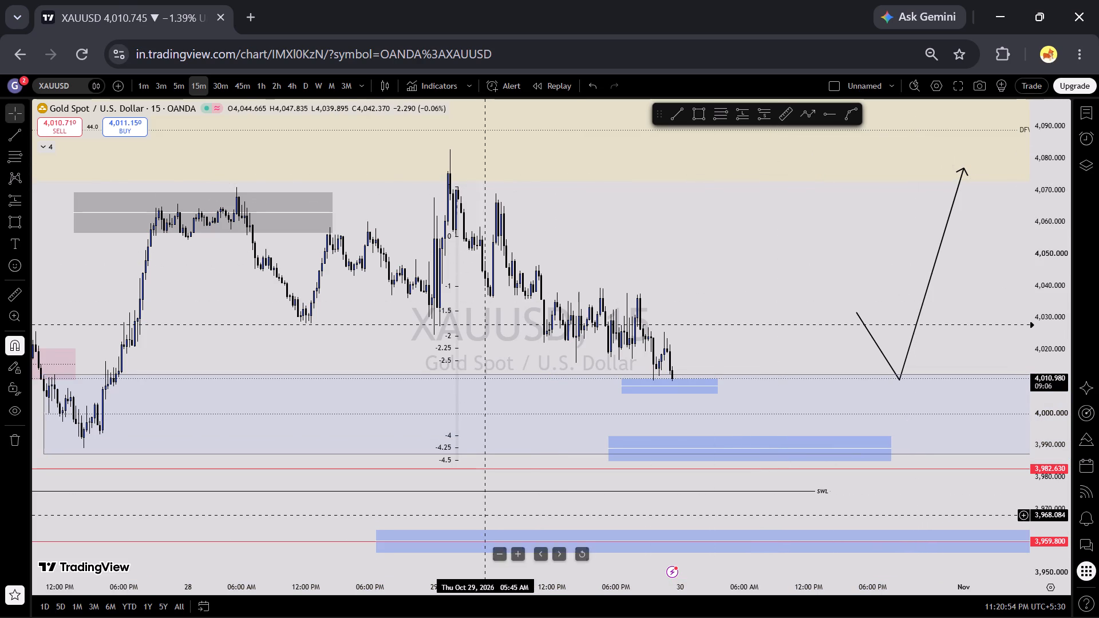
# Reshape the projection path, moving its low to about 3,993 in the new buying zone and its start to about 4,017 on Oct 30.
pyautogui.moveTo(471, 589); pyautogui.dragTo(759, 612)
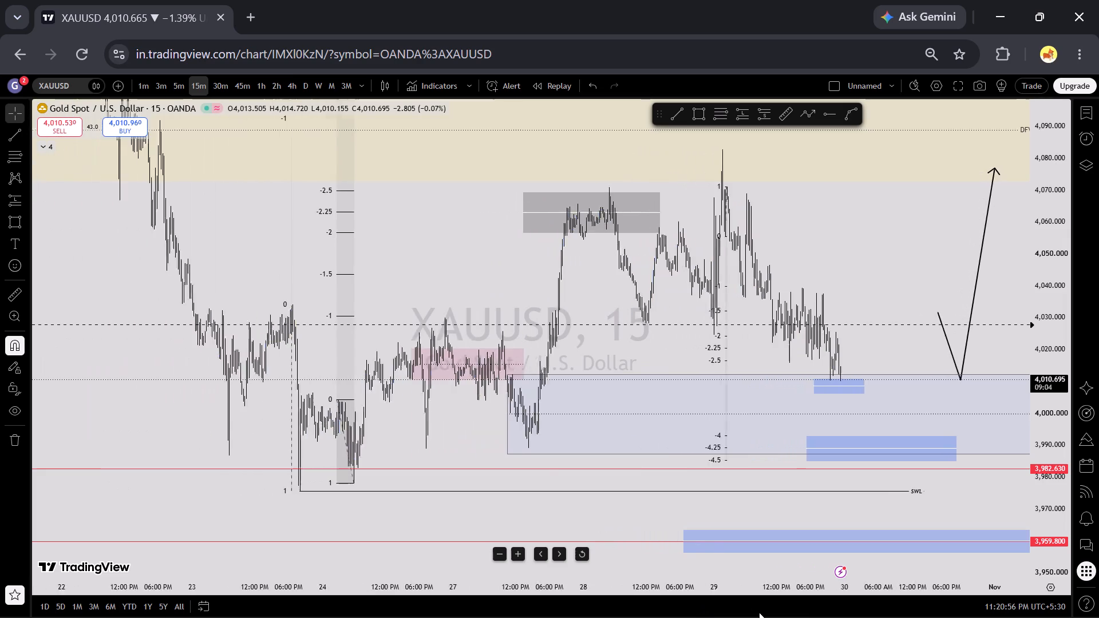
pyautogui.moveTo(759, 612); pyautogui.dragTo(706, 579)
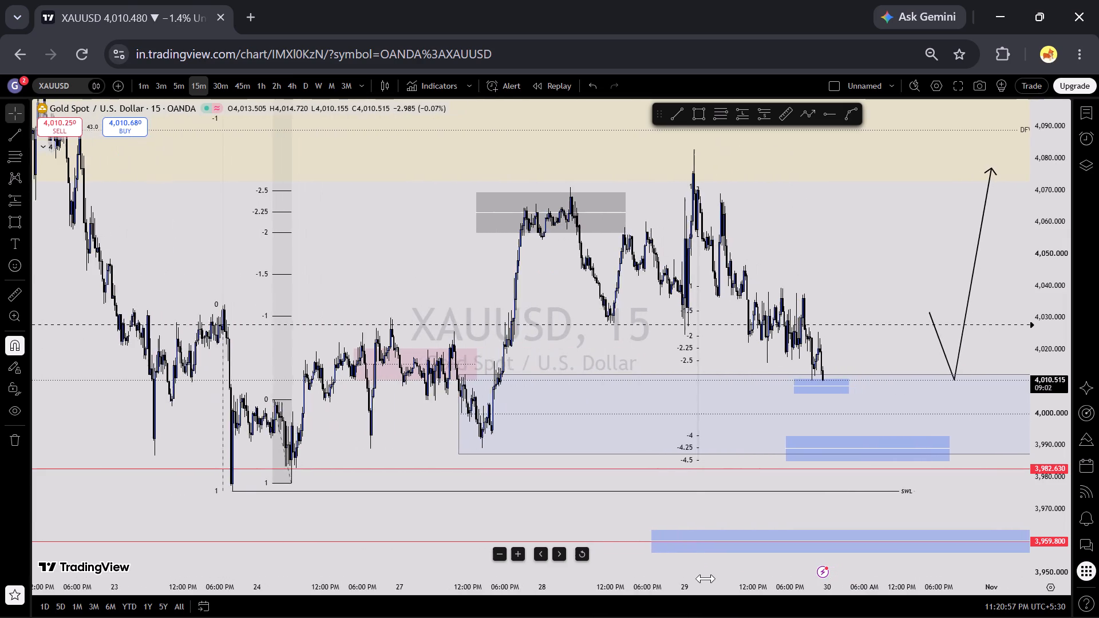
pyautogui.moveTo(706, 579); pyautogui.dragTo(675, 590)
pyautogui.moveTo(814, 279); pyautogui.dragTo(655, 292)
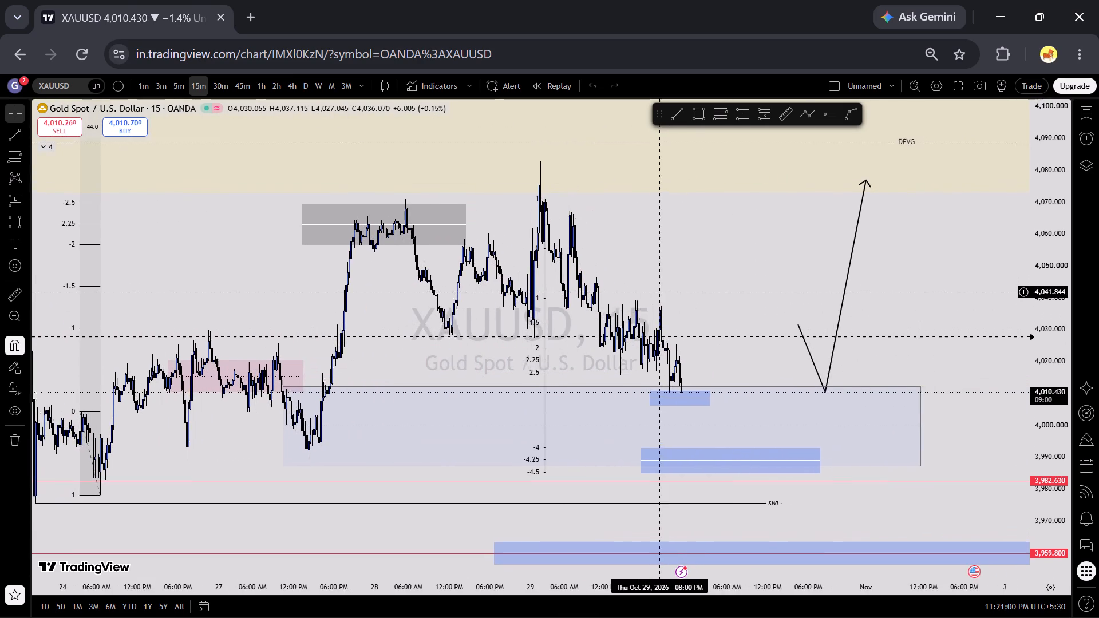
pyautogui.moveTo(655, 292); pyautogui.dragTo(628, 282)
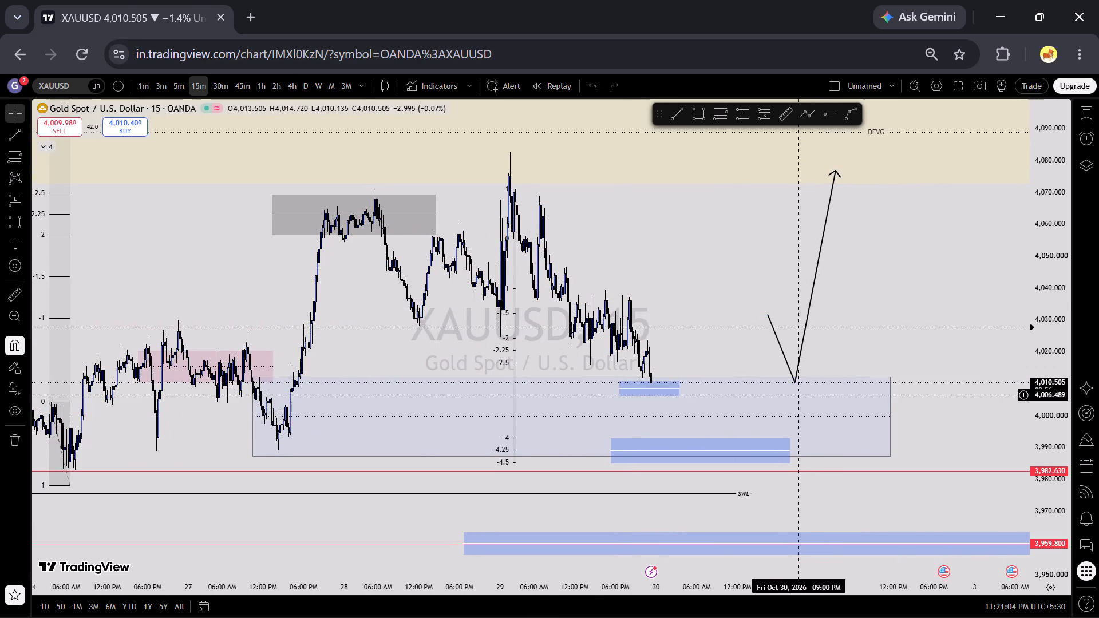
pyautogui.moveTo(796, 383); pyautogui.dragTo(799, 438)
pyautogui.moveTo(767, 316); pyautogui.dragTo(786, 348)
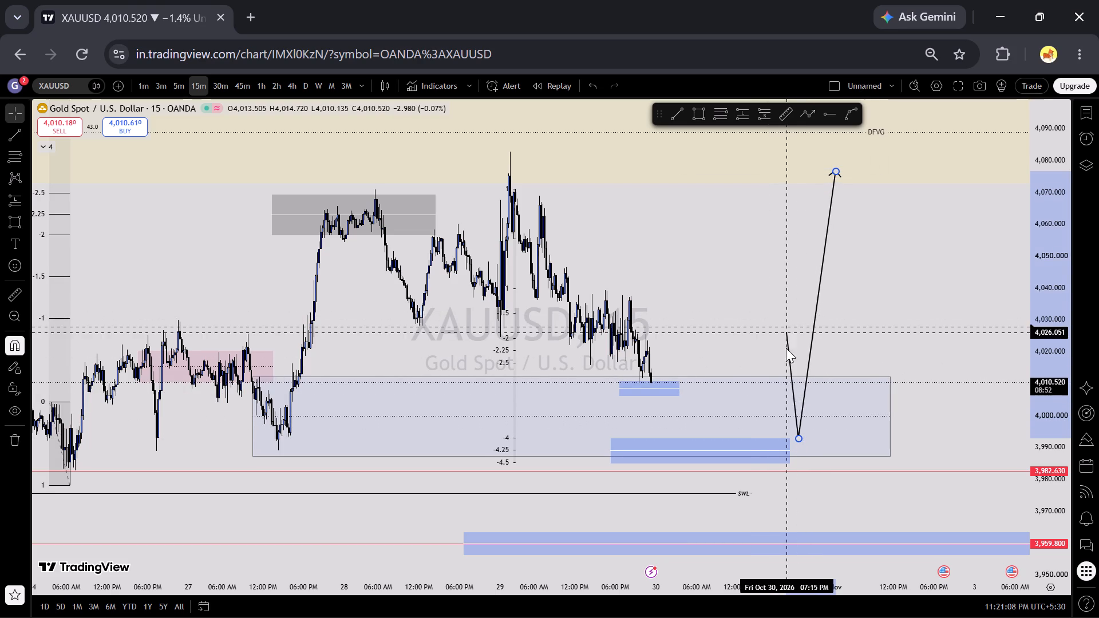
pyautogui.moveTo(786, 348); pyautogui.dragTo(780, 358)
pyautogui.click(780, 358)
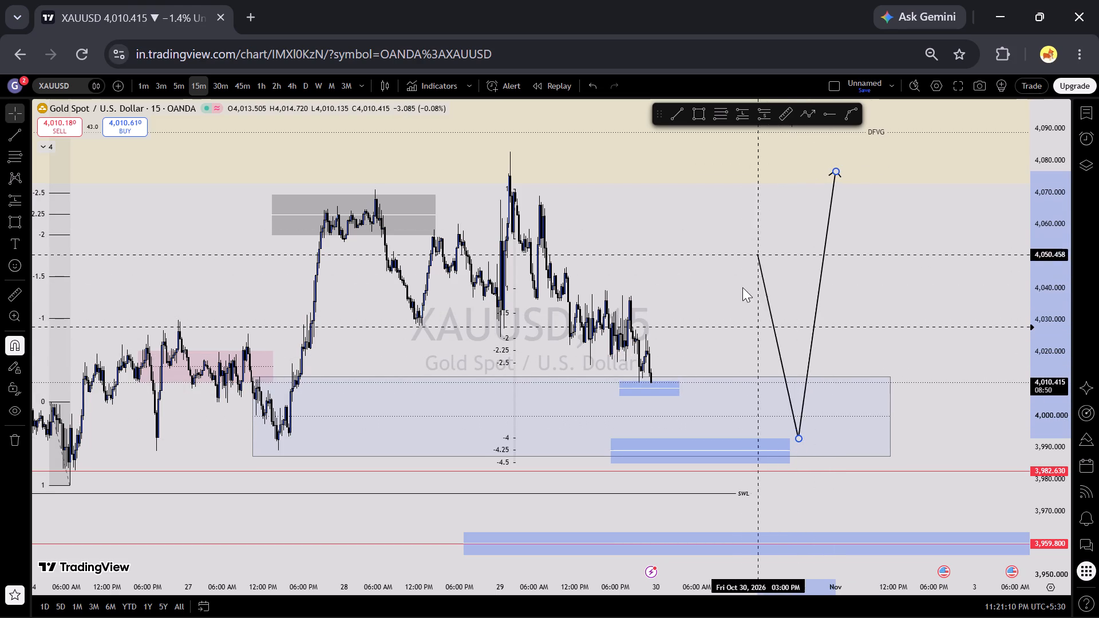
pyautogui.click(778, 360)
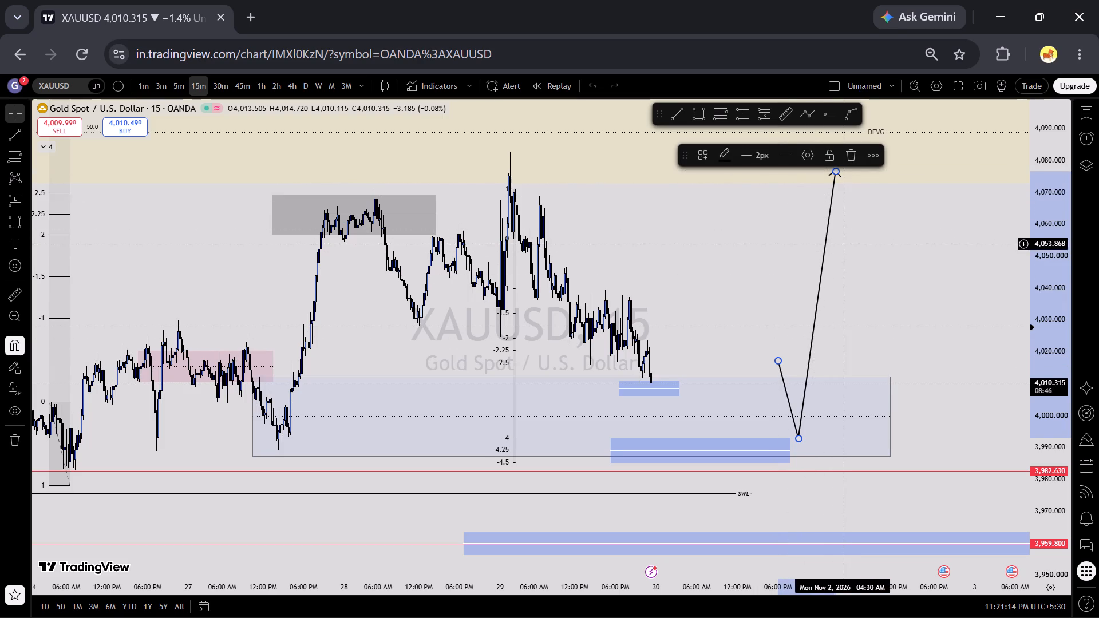
# Delete the projection path arrow drawn ahead of the current candles.
pyautogui.click(849, 154)
# Draw a projection path on XAUUSD from about 4,014 down to 3,990, up to 4,043, back to 4,018 and up to 4,092.
pyautogui.moveTo(815, 272); pyautogui.dragTo(758, 304)
pyautogui.click(805, 104)
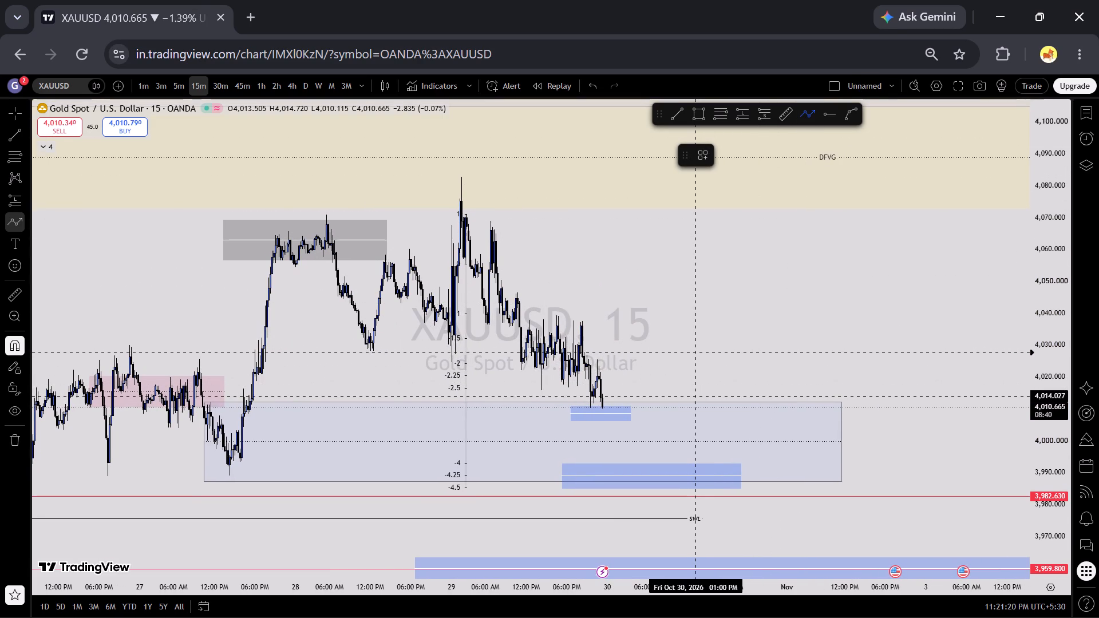
pyautogui.moveTo(695, 396); pyautogui.dragTo(714, 472)
pyautogui.moveTo(714, 472); pyautogui.dragTo(733, 303)
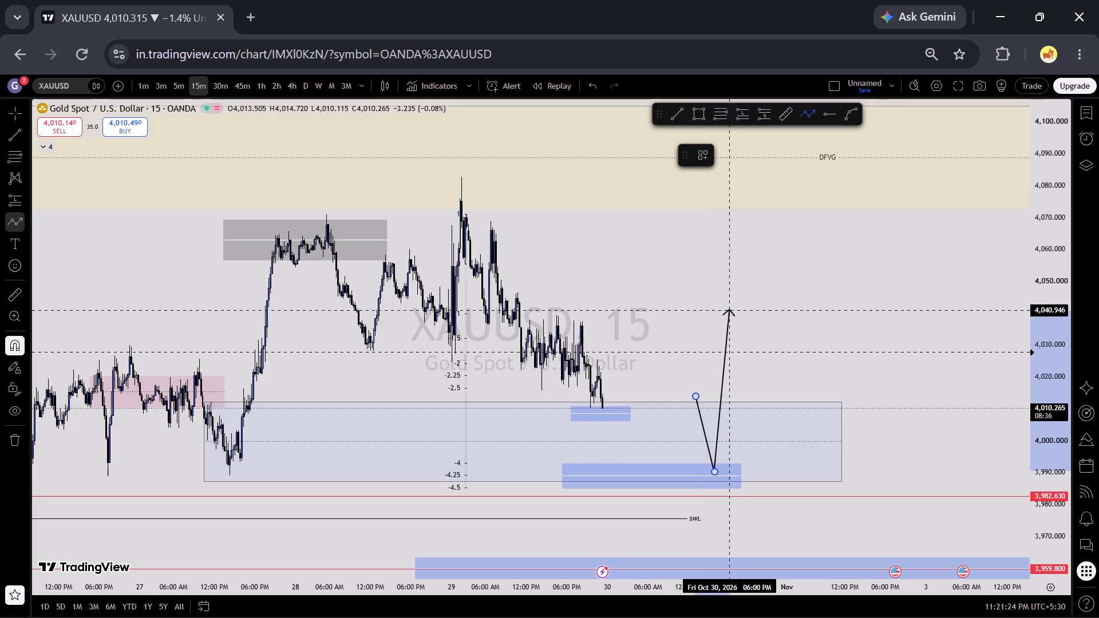
pyautogui.moveTo(733, 303); pyautogui.dragTo(734, 302)
pyautogui.moveTo(734, 302); pyautogui.dragTo(761, 383)
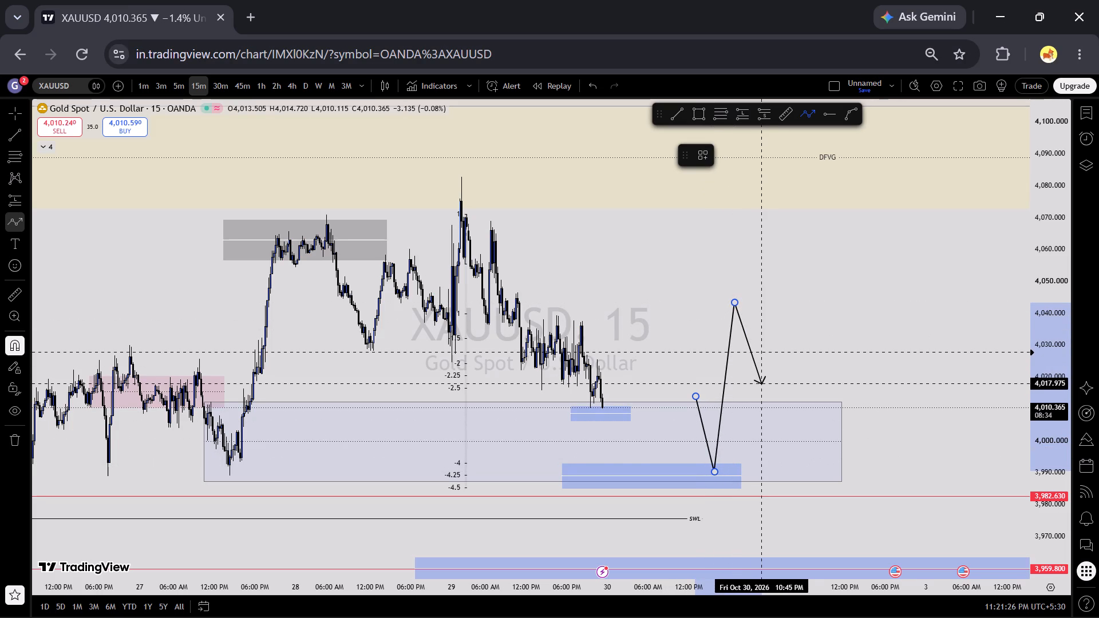
pyautogui.moveTo(761, 383); pyautogui.dragTo(775, 134)
pyautogui.doubleClick(789, 146)
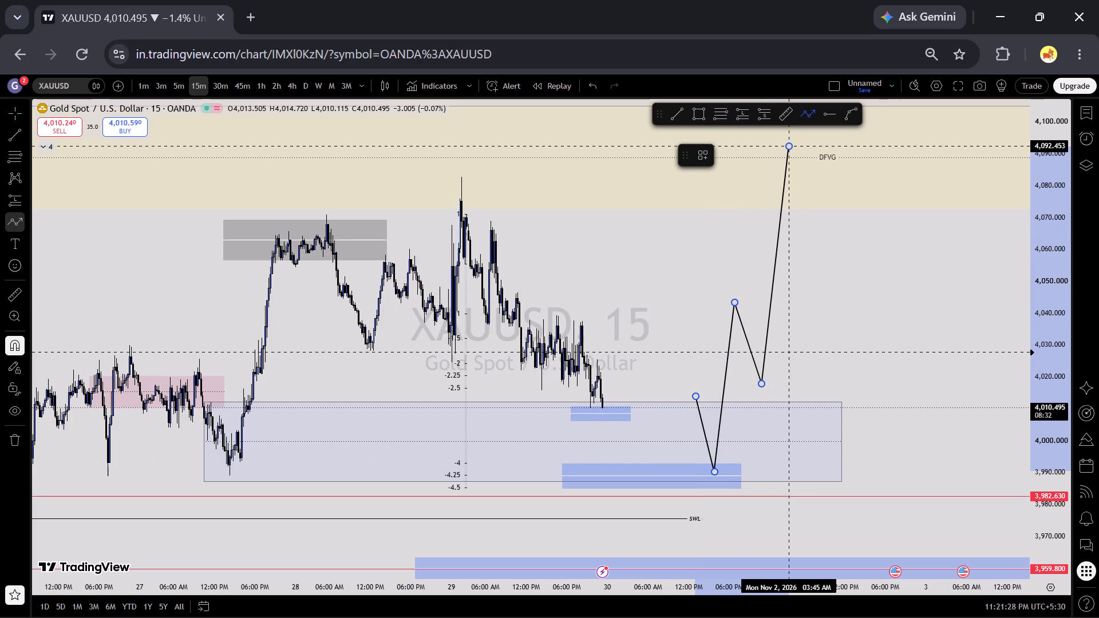
pyautogui.click(839, 266)
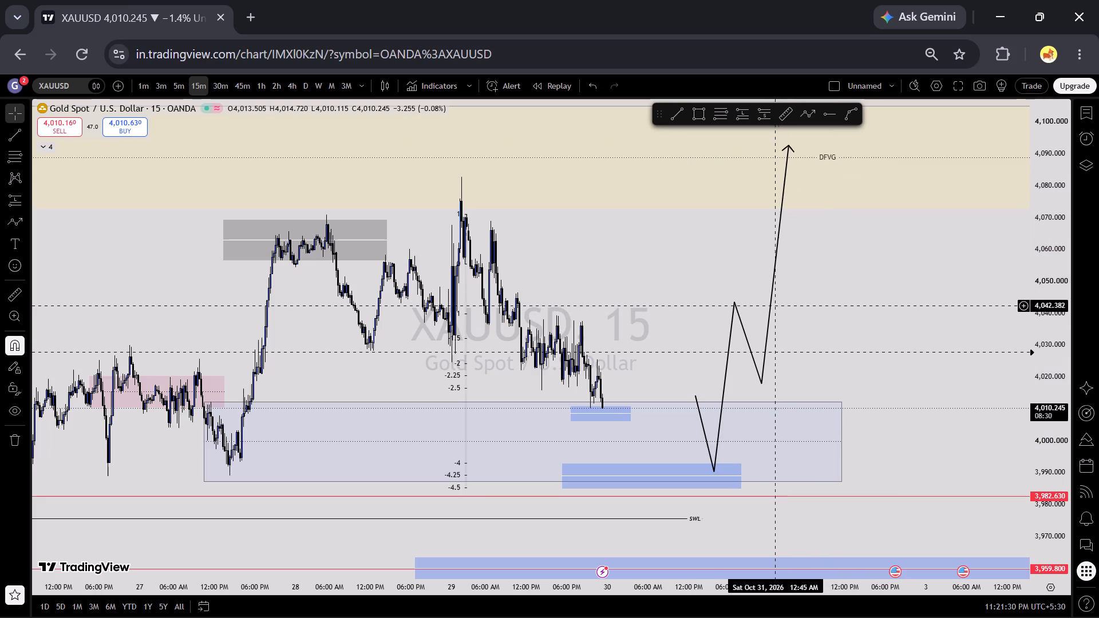
# Move the new XAUUSD projection path forward in time so it runs across Nov 2.
pyautogui.moveTo(772, 305); pyautogui.dragTo(879, 303)
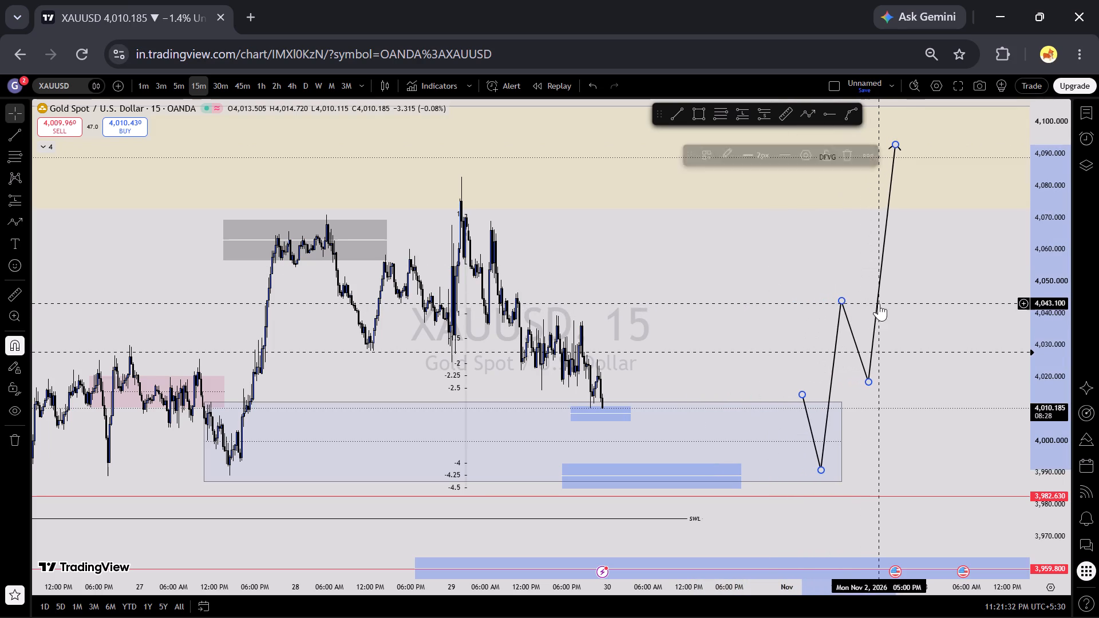
pyautogui.click(918, 310)
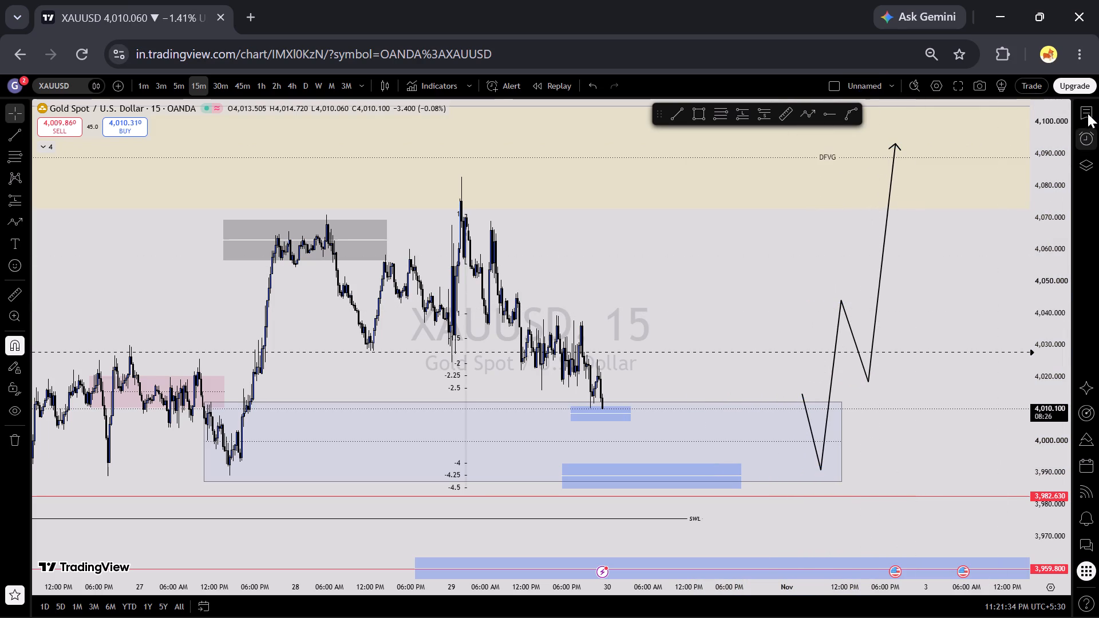
# Open BTCUSD from the watchlist on the 1-hour timeframe and shift its black projection path forward to start around Nov 2.
pyautogui.click(1088, 111)
pyautogui.click(1011, 218)
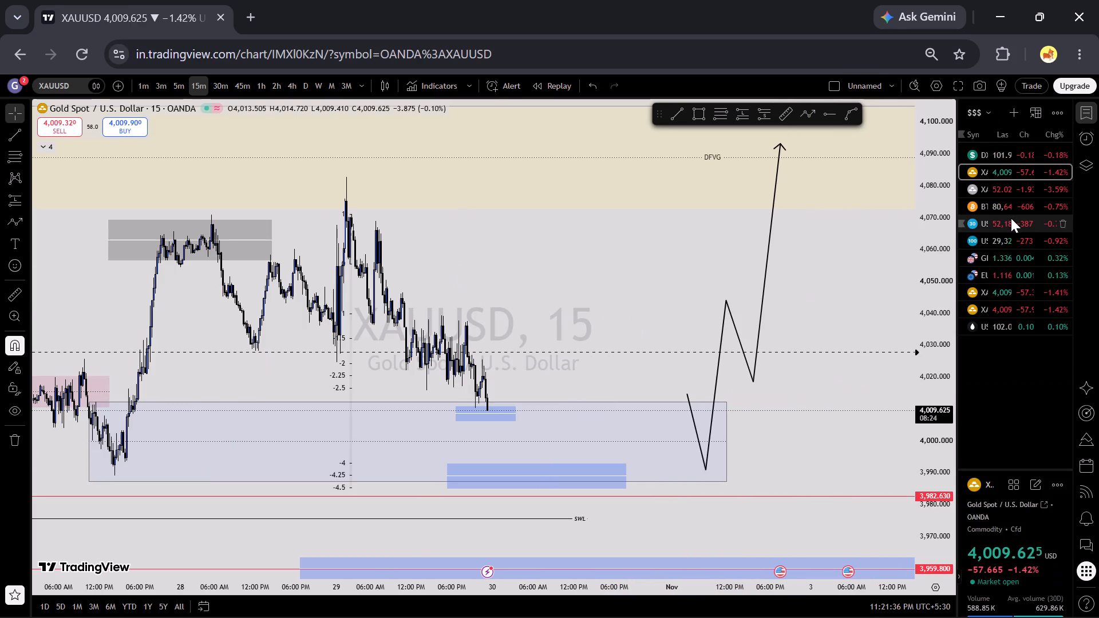
pyautogui.click(1006, 204)
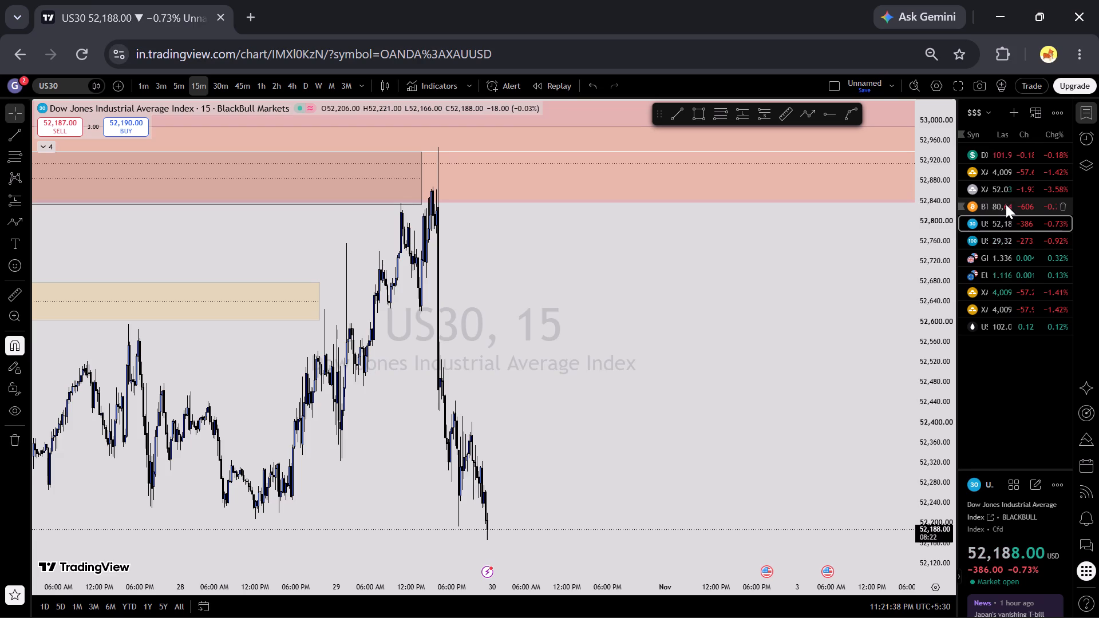
pyautogui.moveTo(896, 300); pyautogui.dragTo(934, 295)
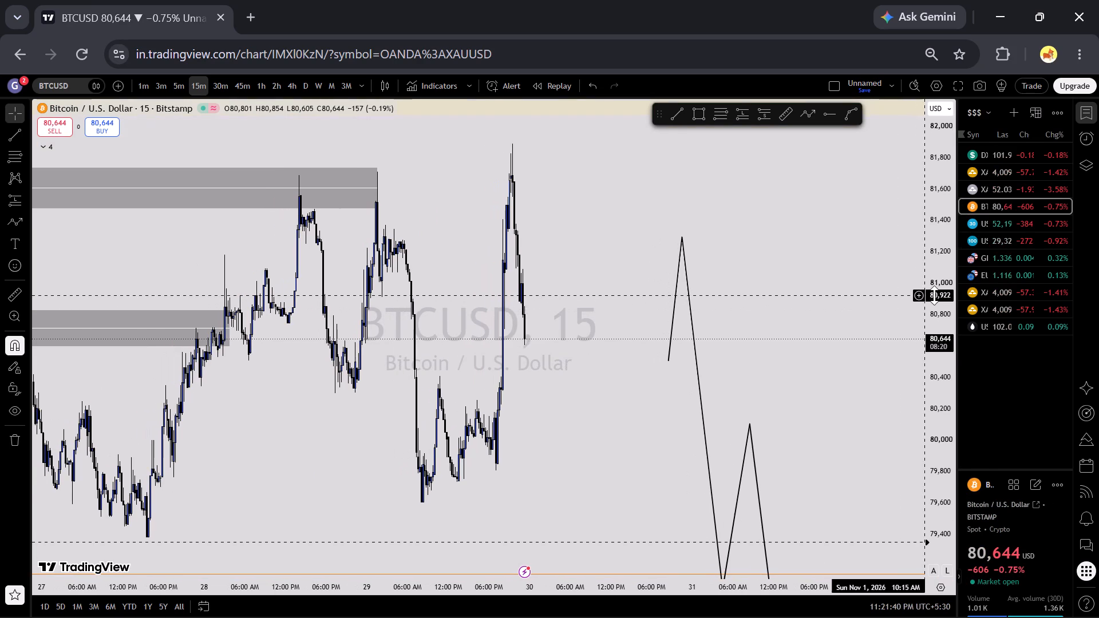
pyautogui.click(263, 83)
pyautogui.click(570, 468)
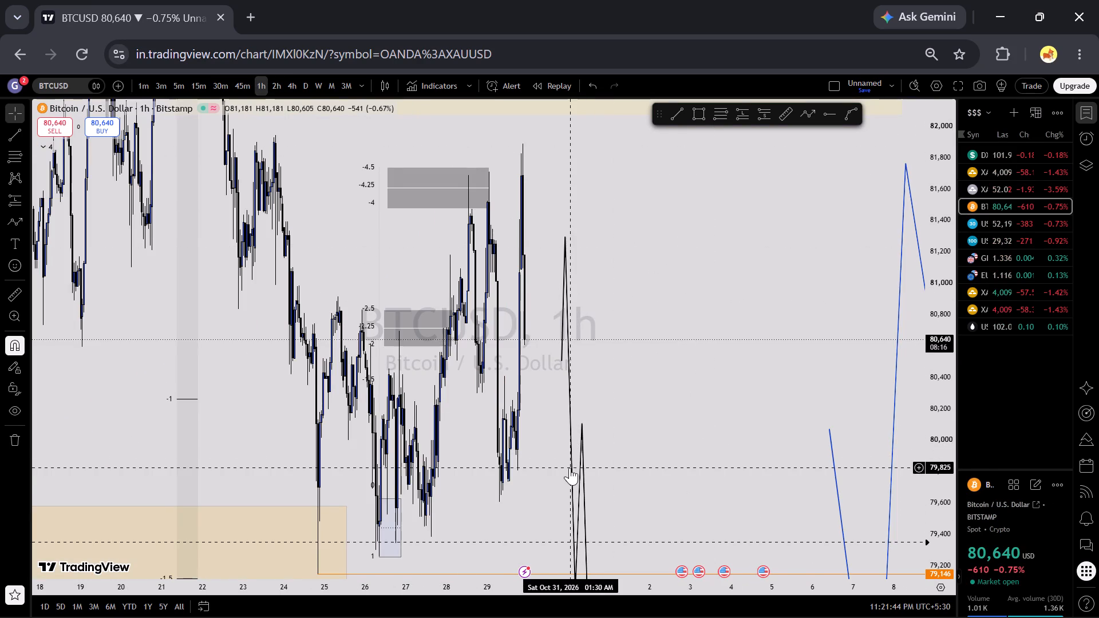
pyautogui.moveTo(935, 303); pyautogui.dragTo(929, 520)
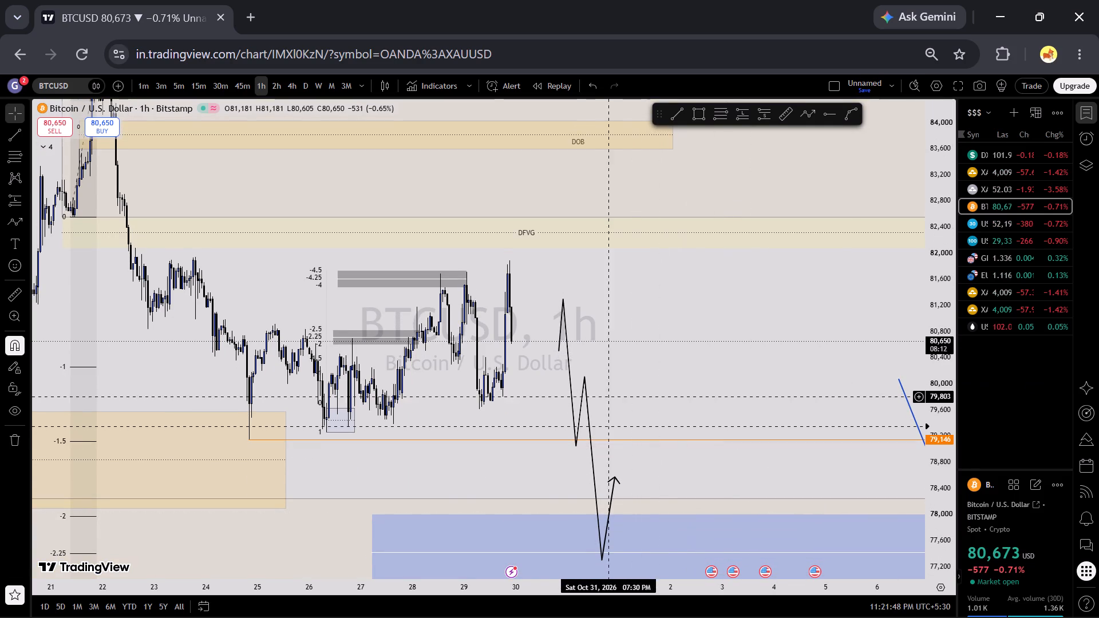
pyautogui.moveTo(587, 405); pyautogui.dragTo(700, 405)
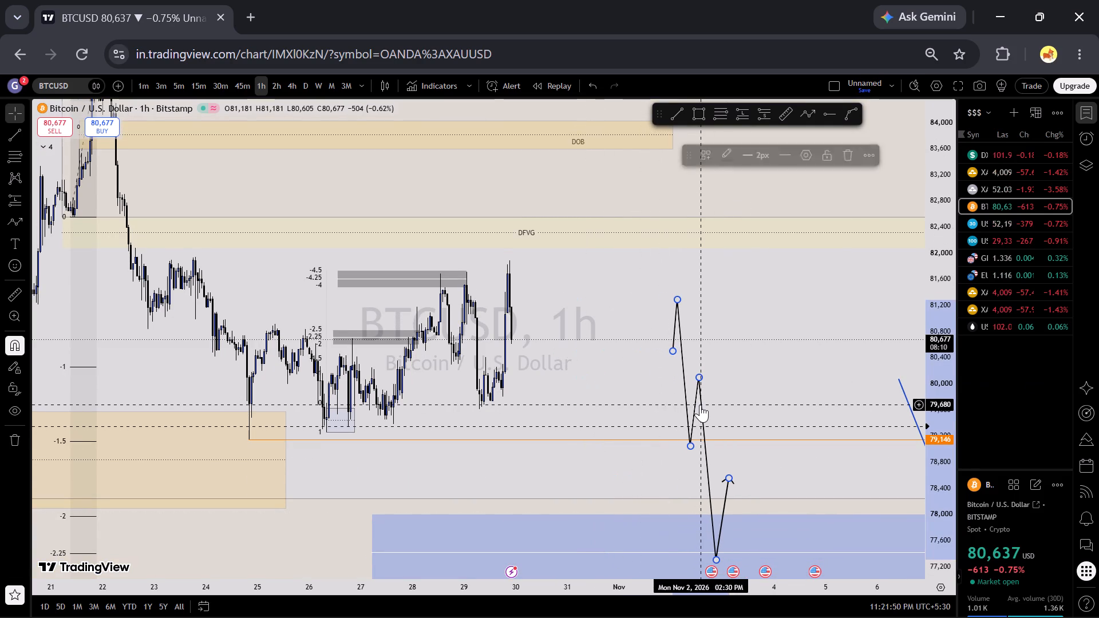
pyautogui.click(726, 364)
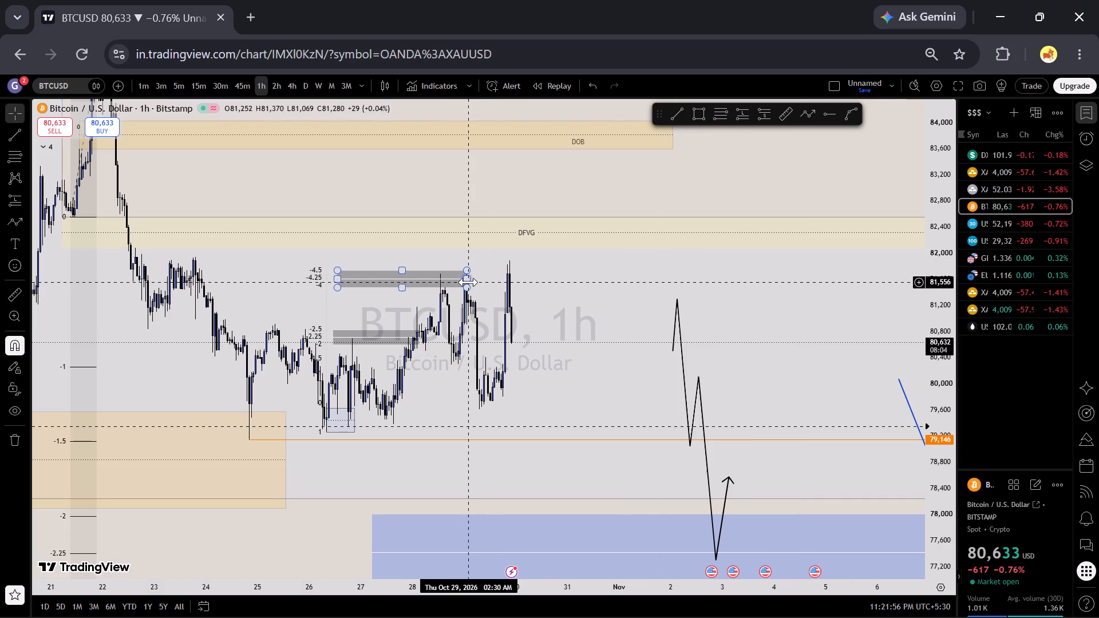
# Extend the upper grey zone between the -4 and -4.5 levels on BTCUSD to about Oct 30.
pyautogui.moveTo(468, 282); pyautogui.dragTo(519, 287)
pyautogui.click(554, 292)
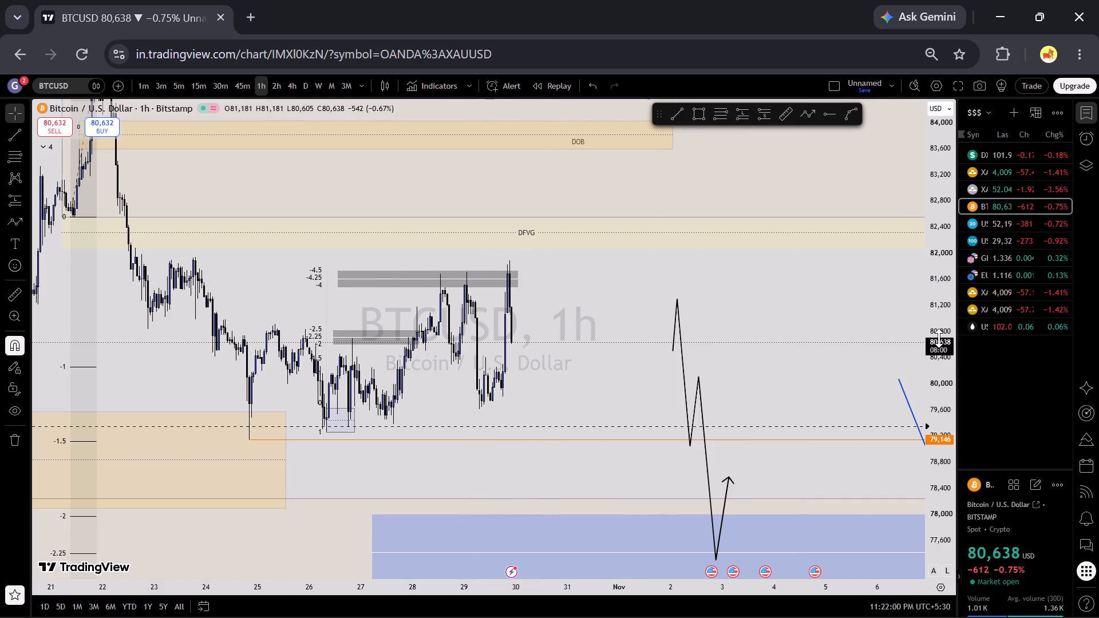
pyautogui.moveTo(939, 338); pyautogui.dragTo(920, 359)
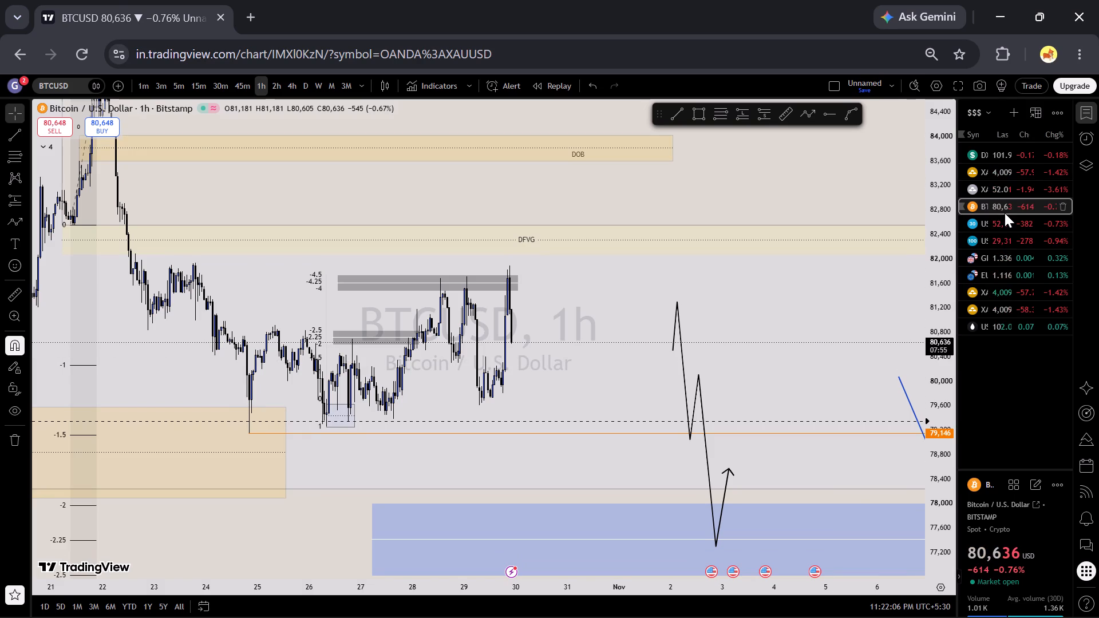
# Open US30 and examine its swings, supply zones and projected path on the 1-hour and 4-hour timeframes.
pyautogui.click(1004, 225)
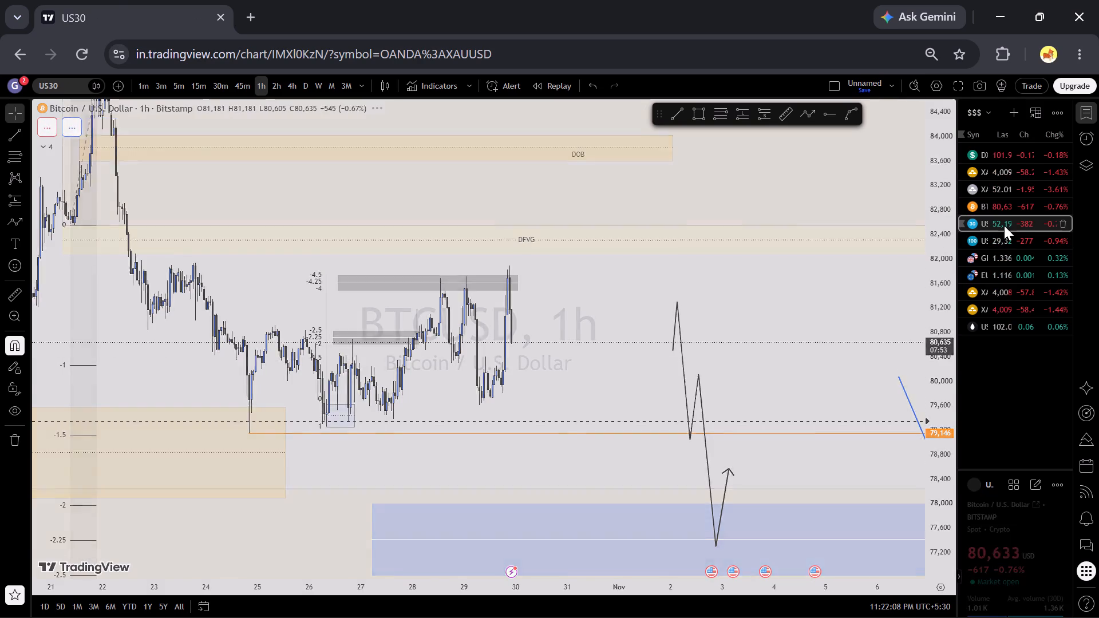
pyautogui.moveTo(946, 254); pyautogui.dragTo(952, 298)
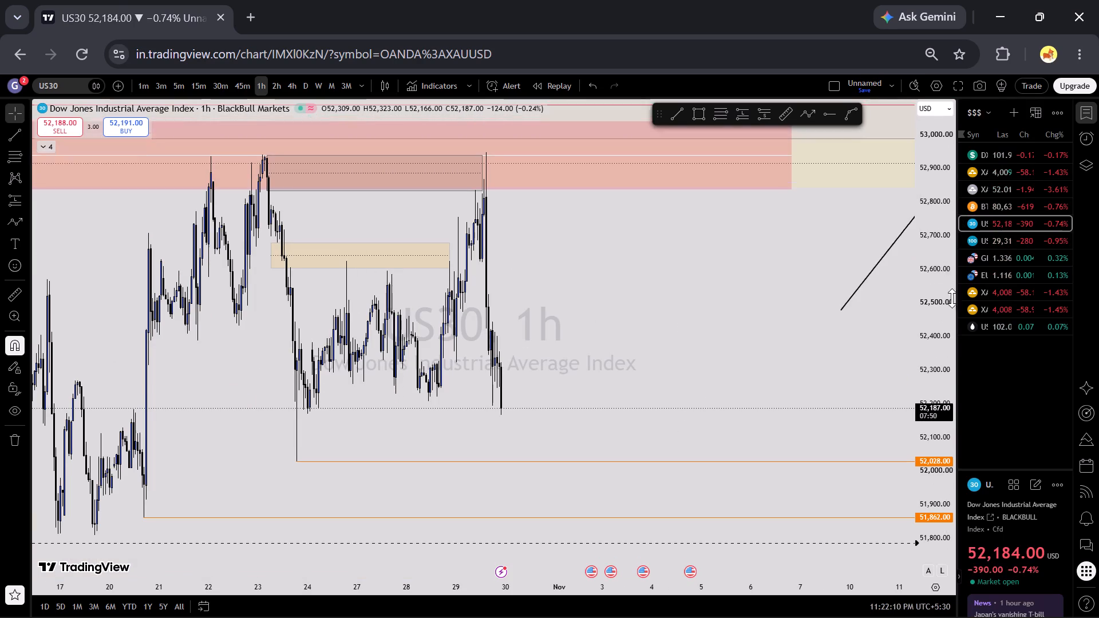
pyautogui.moveTo(952, 298); pyautogui.dragTo(909, 463)
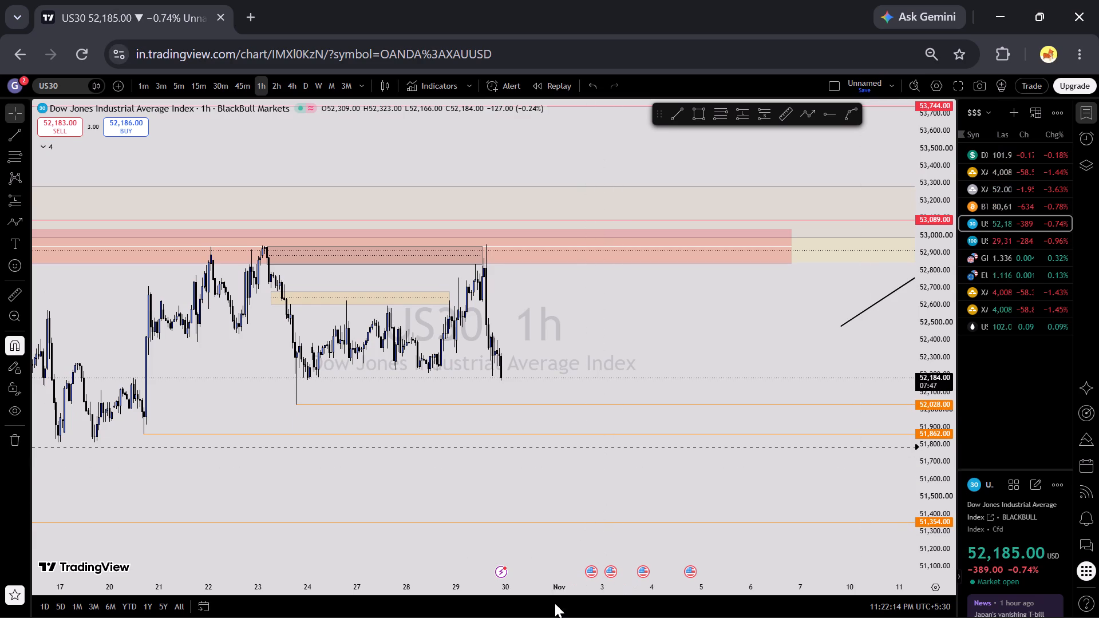
pyautogui.moveTo(554, 585); pyautogui.dragTo(744, 617)
pyautogui.moveTo(949, 340); pyautogui.dragTo(925, 385)
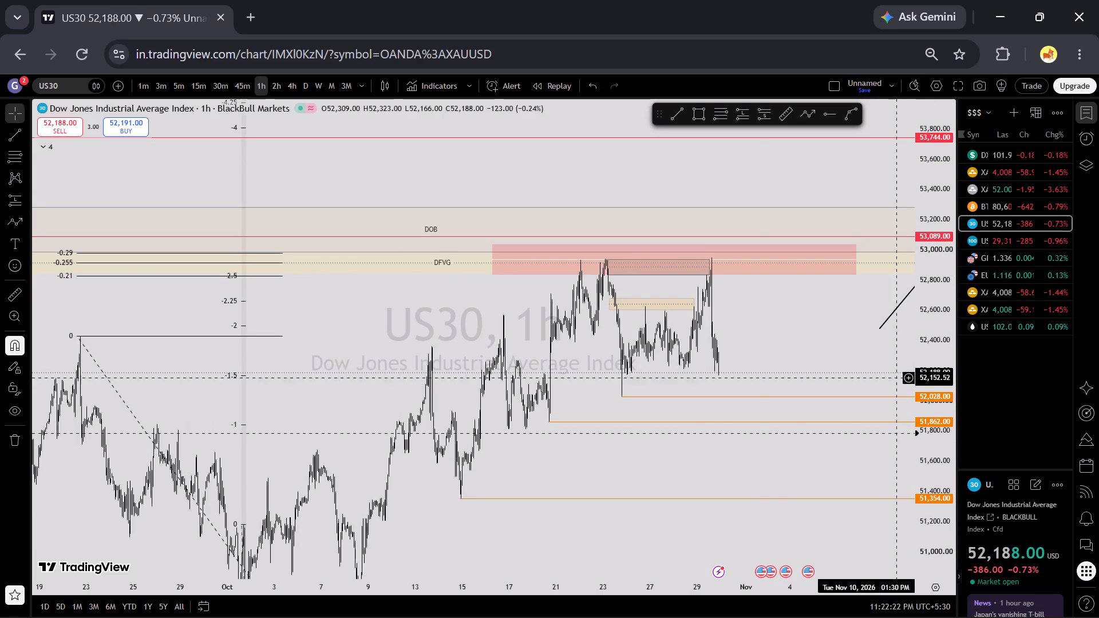
pyautogui.moveTo(769, 318); pyautogui.dragTo(575, 295)
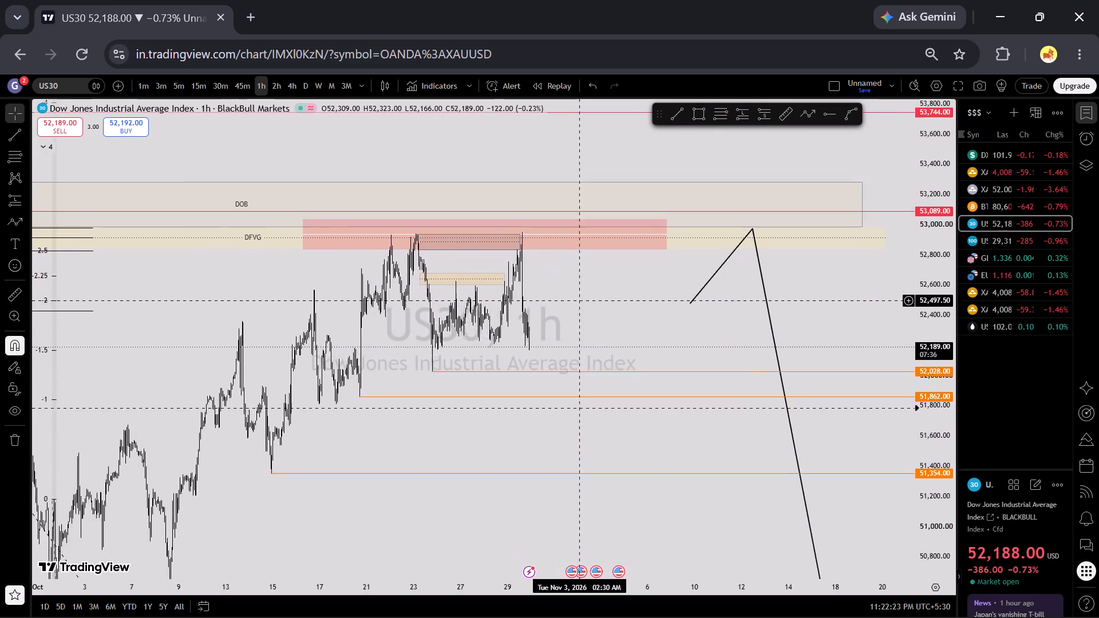
pyautogui.moveTo(575, 295); pyautogui.dragTo(663, 268)
pyautogui.click(293, 82)
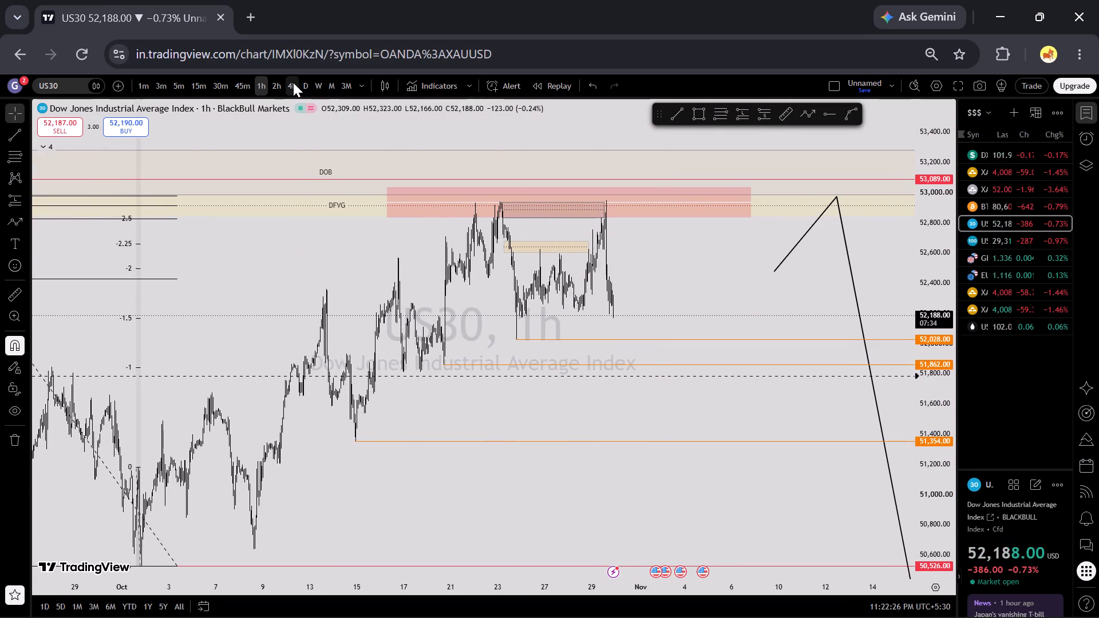
pyautogui.moveTo(929, 381); pyautogui.dragTo(935, 423)
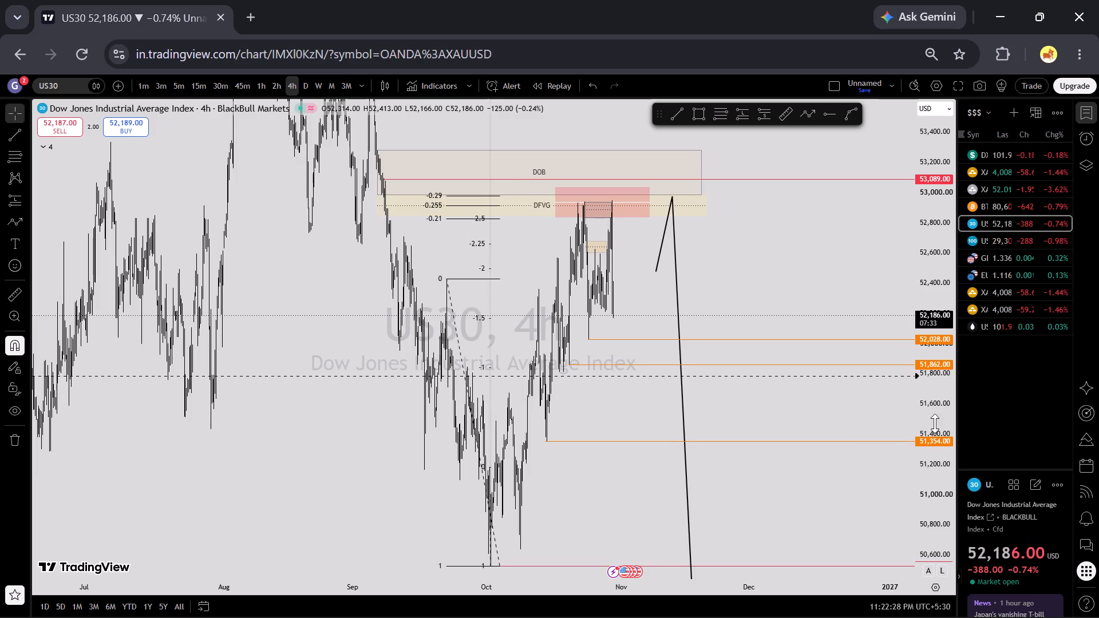
pyautogui.moveTo(935, 423); pyautogui.dragTo(911, 499)
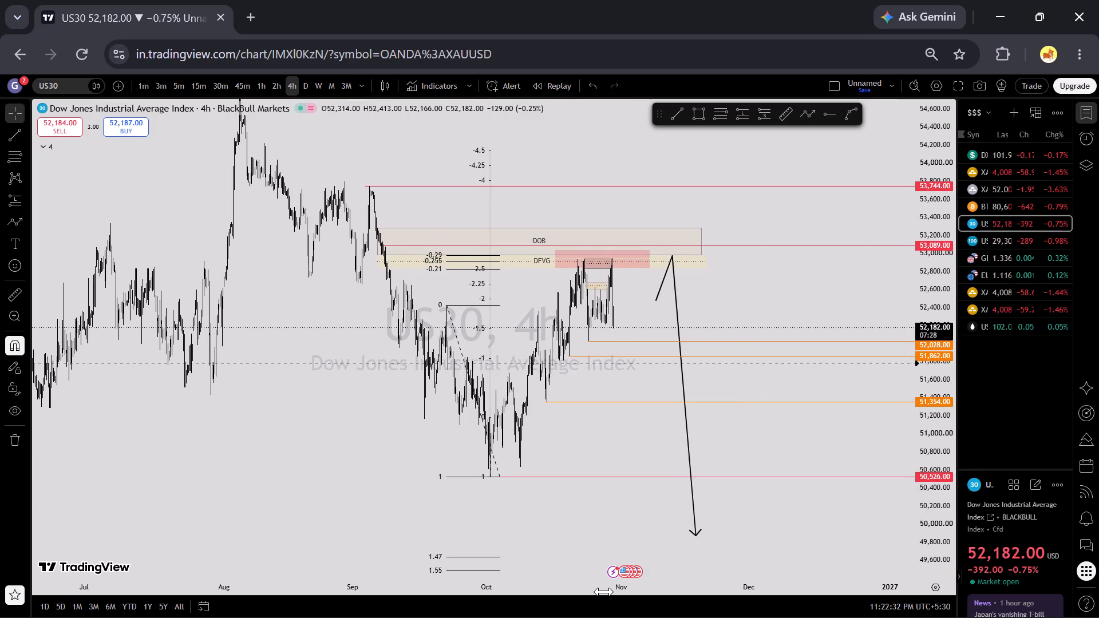
pyautogui.moveTo(604, 592); pyautogui.dragTo(354, 562)
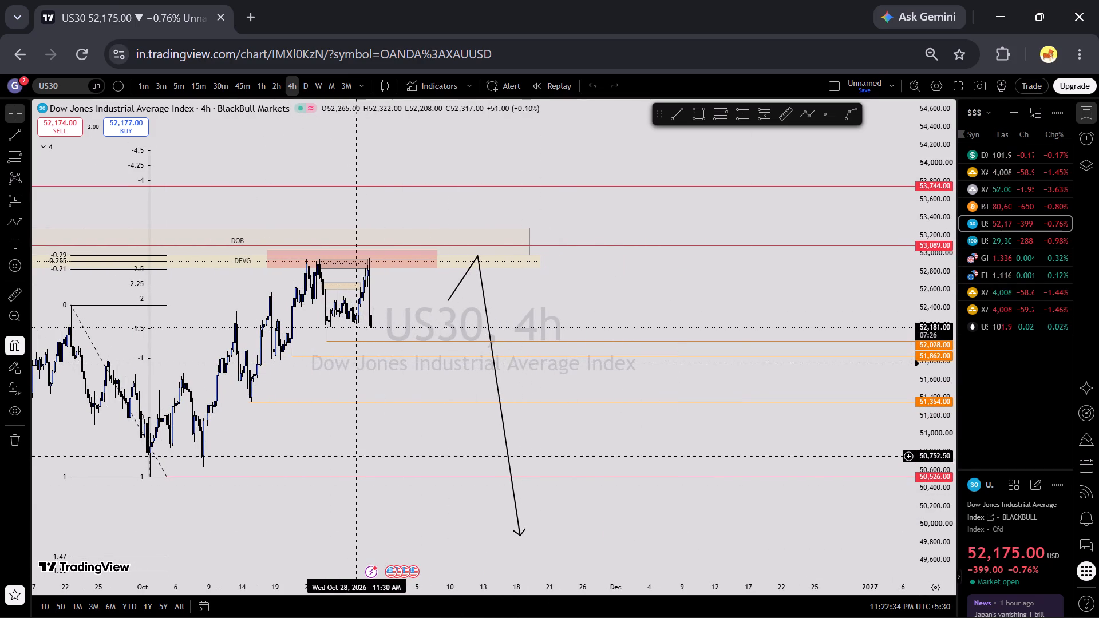
pyautogui.moveTo(361, 448); pyautogui.dragTo(519, 523)
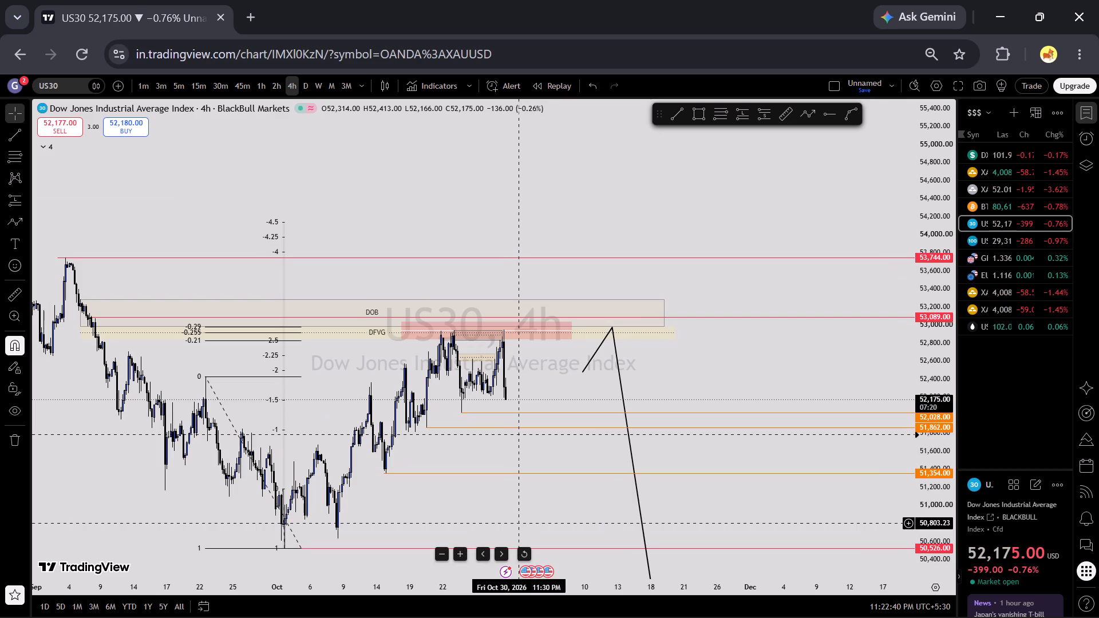
pyautogui.moveTo(801, 362); pyautogui.dragTo(832, 350)
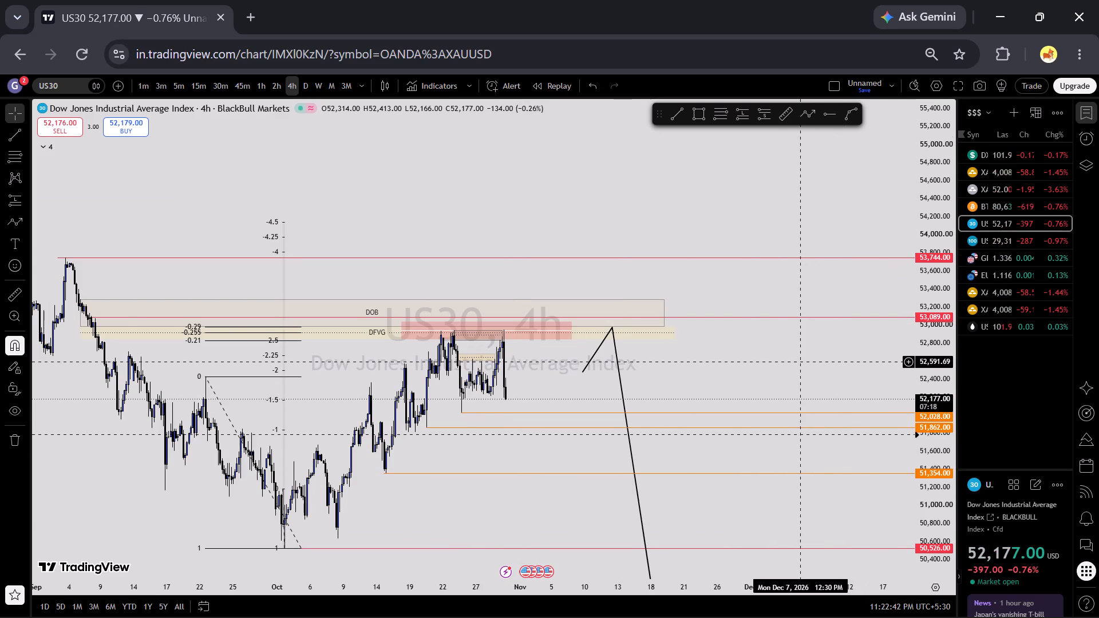
pyautogui.moveTo(832, 350); pyautogui.dragTo(866, 341)
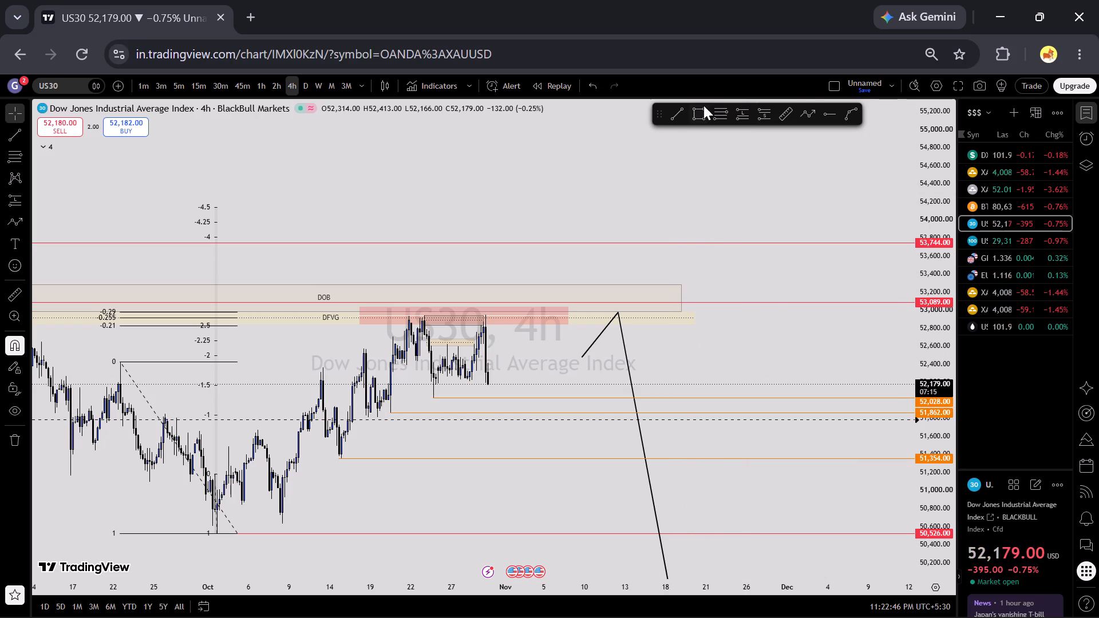
# Draw a Fib retracement using a saved template on US30 from the Oct 23 low at 52,028 to the high at 52,941.
pyautogui.click(716, 114)
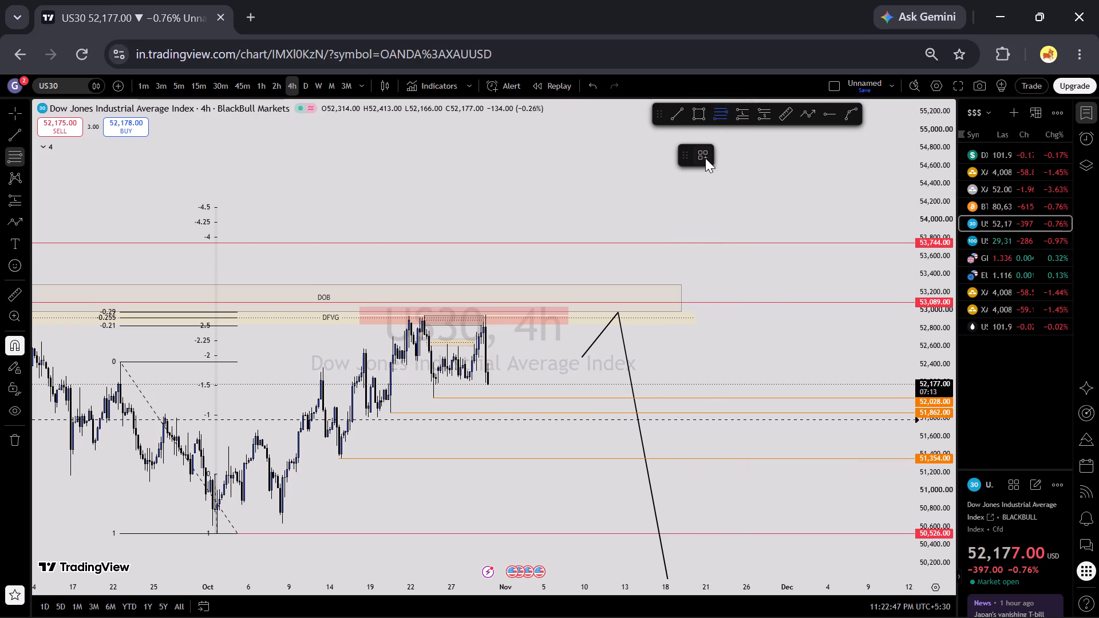
pyautogui.click(705, 158)
pyautogui.click(724, 231)
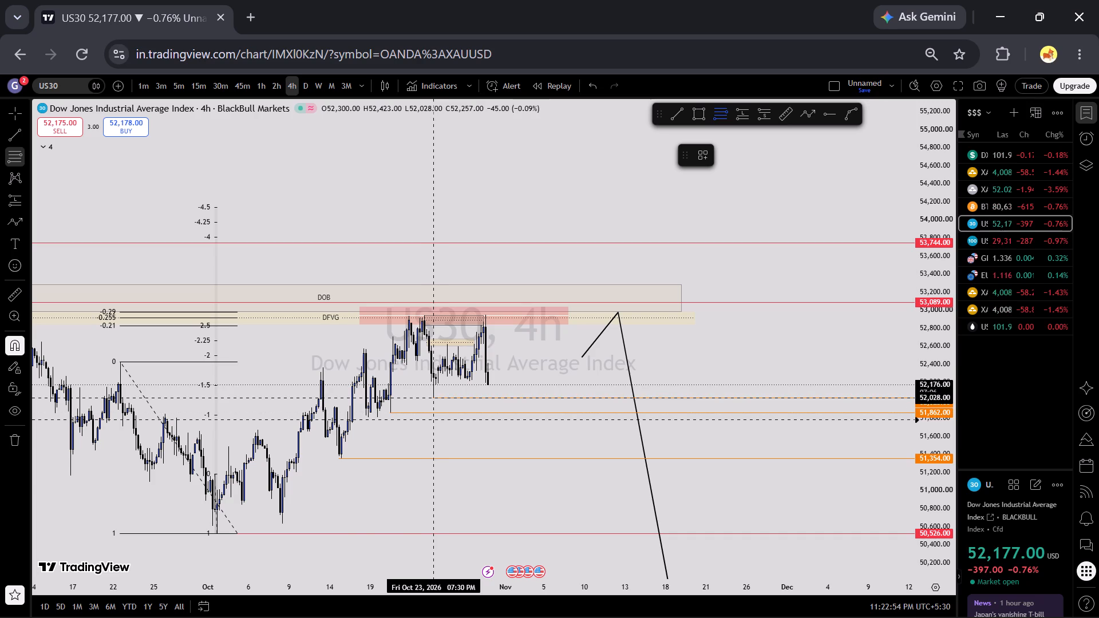
pyautogui.moveTo(433, 408); pyautogui.dragTo(428, 308)
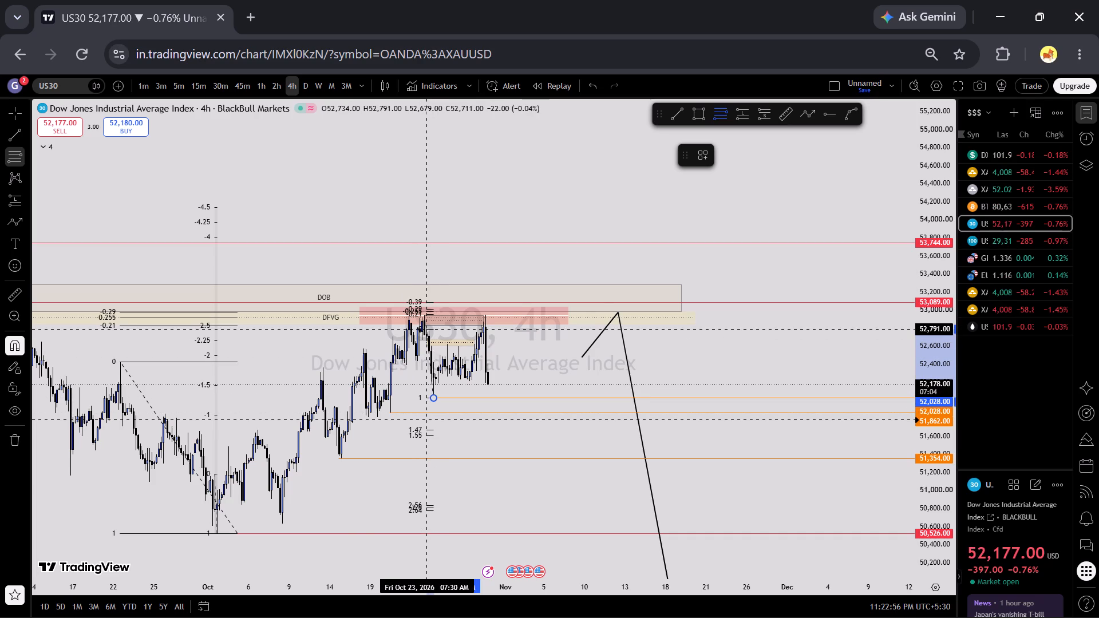
pyautogui.moveTo(428, 308); pyautogui.dragTo(425, 298)
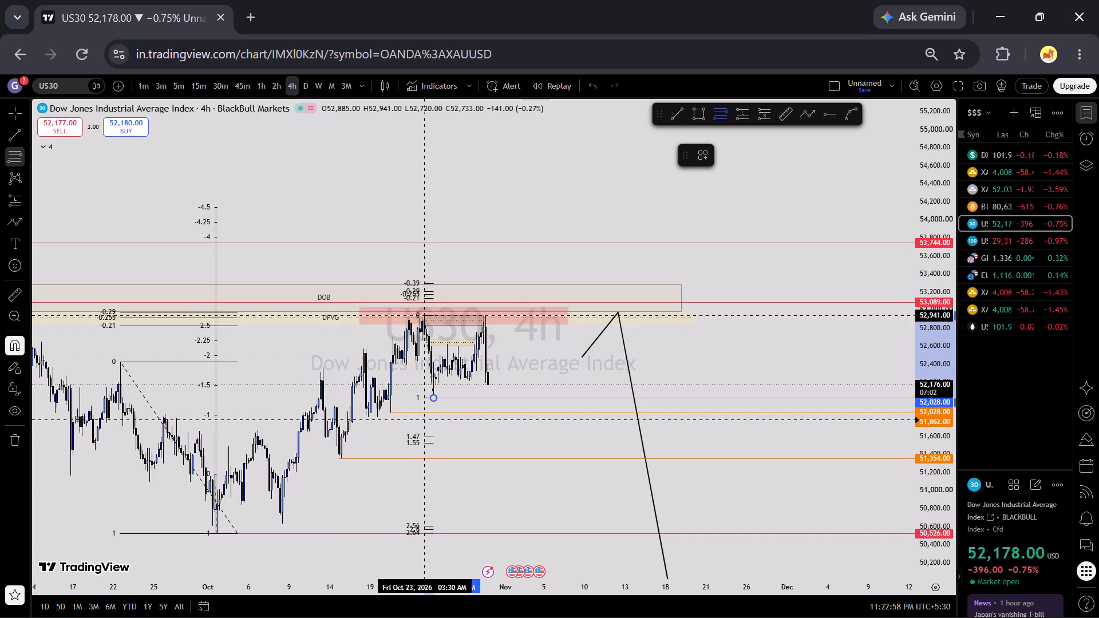
pyautogui.click(425, 298)
pyautogui.click(723, 358)
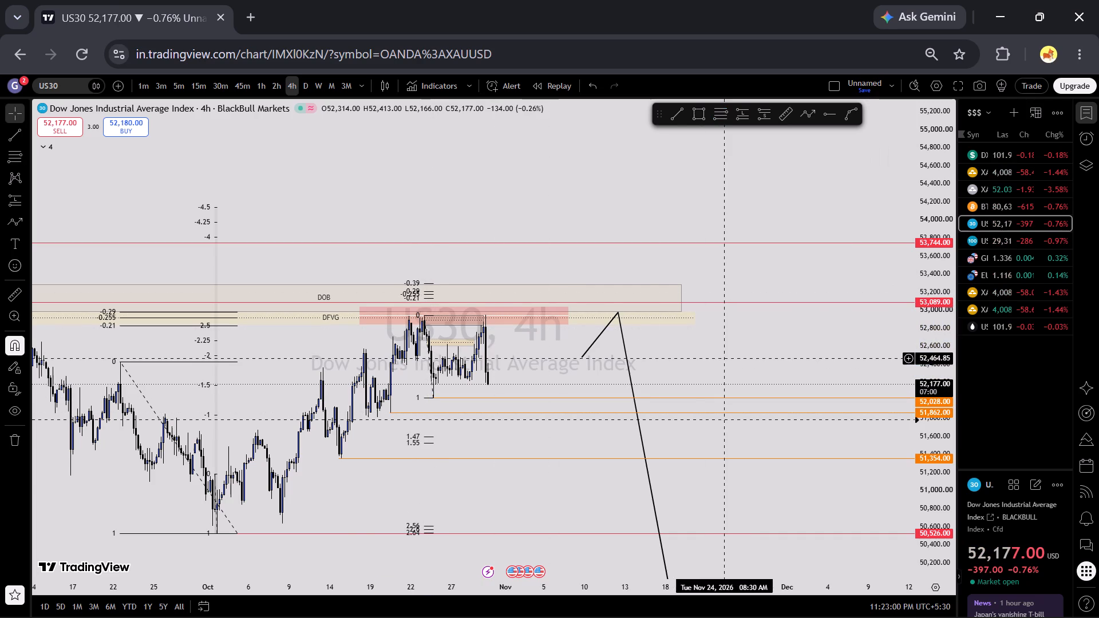
# Apply the Selling zone template to the red US30 rectangle between 53,040.41 and 52,836.31.
pyautogui.click(562, 324)
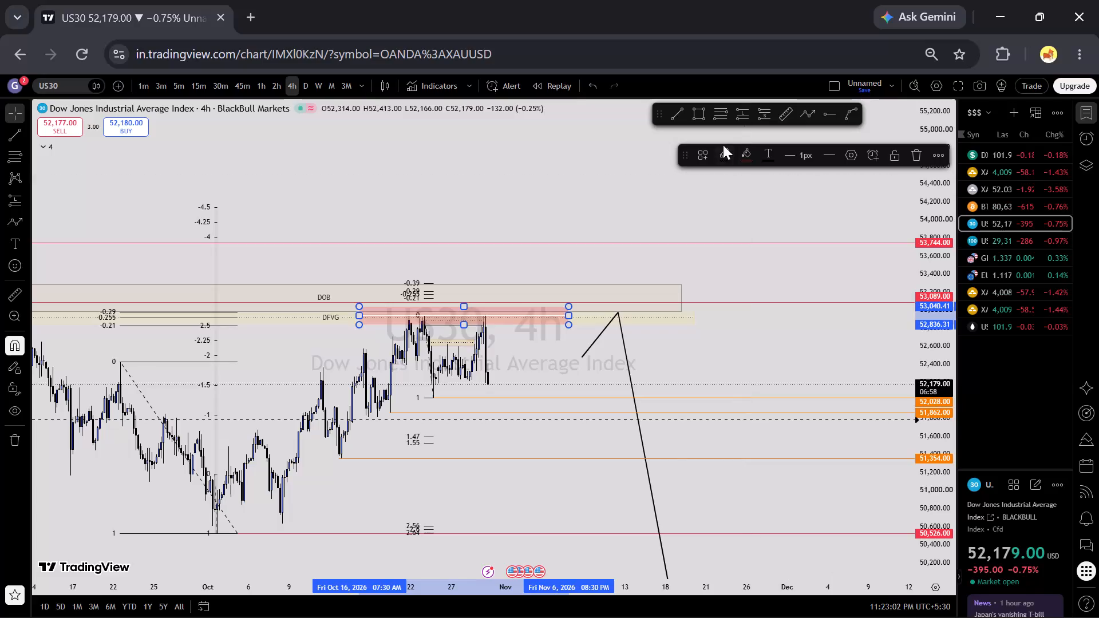
pyautogui.click(703, 148)
pyautogui.click(715, 432)
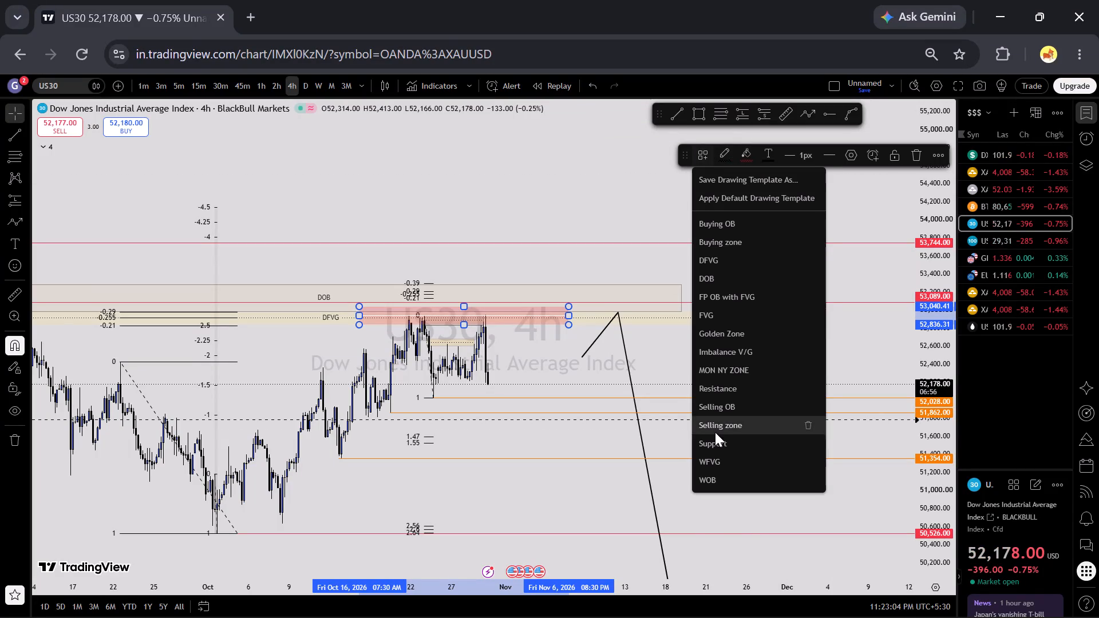
# Draw a Selling zone rectangle on US30 from the -0.21 to about the -0.29 level, Oct 26 to about Nov 13, with magnet snapping off.
pyautogui.click(710, 359)
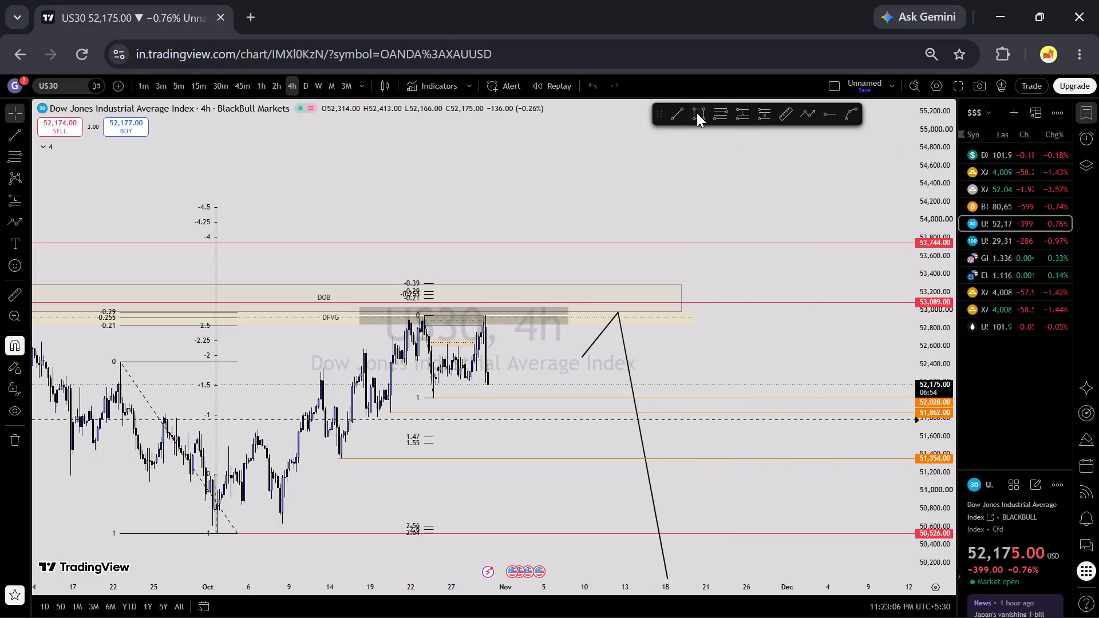
pyautogui.click(697, 113)
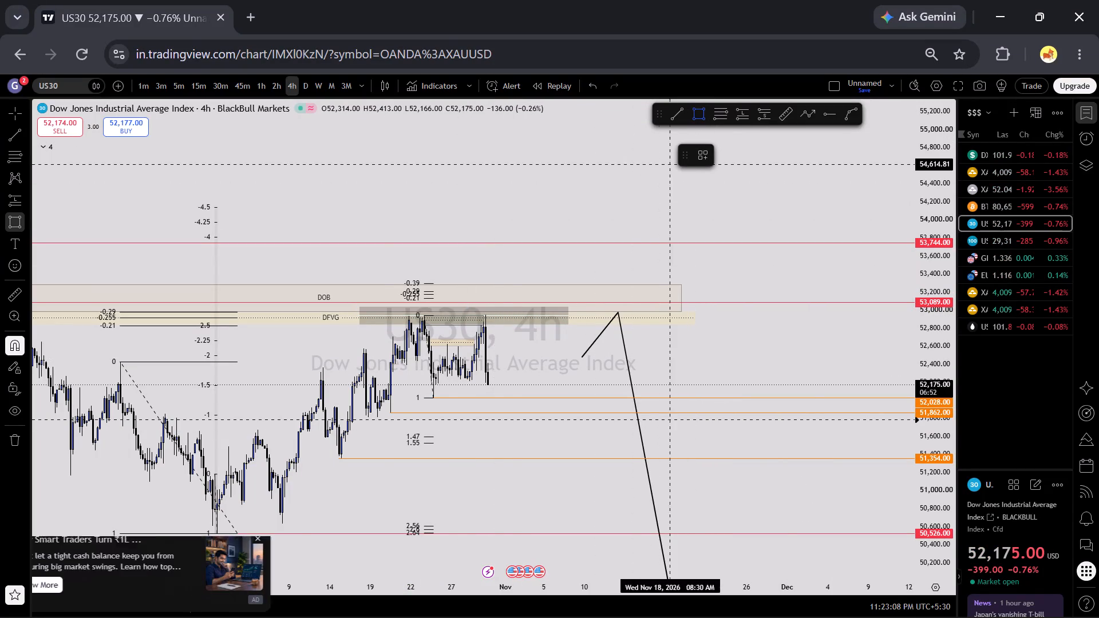
pyautogui.click(697, 160)
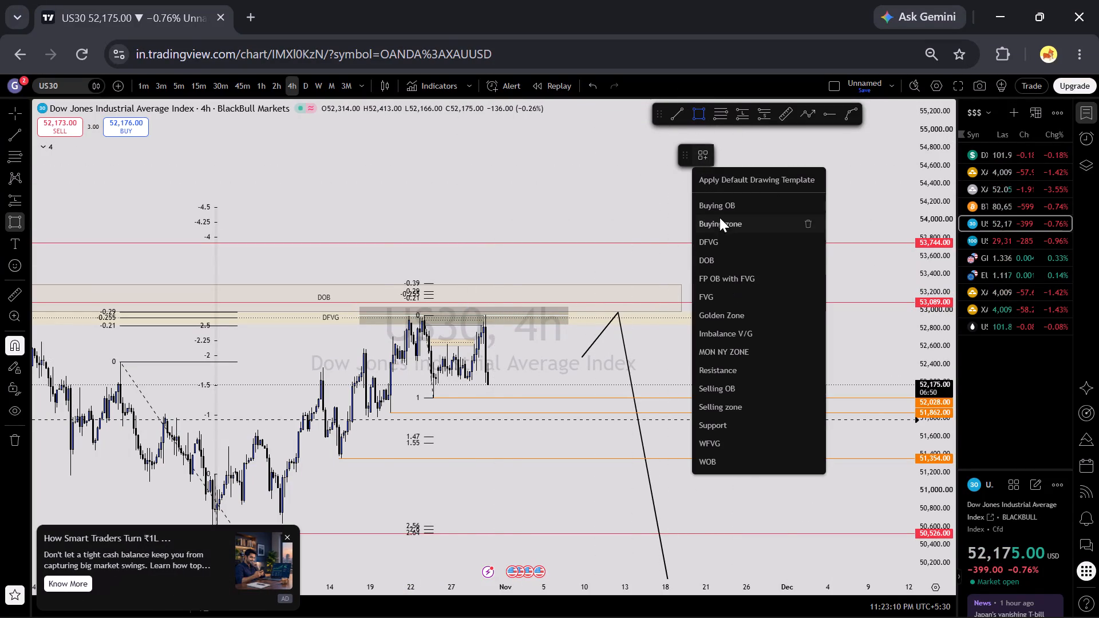
pyautogui.click(738, 406)
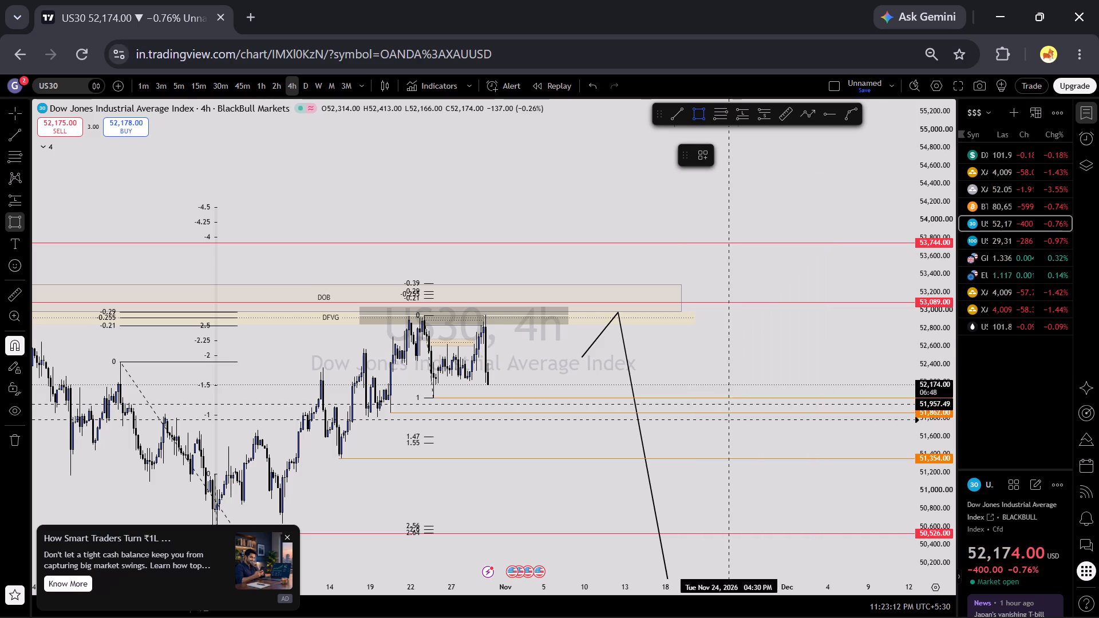
pyautogui.click(18, 341)
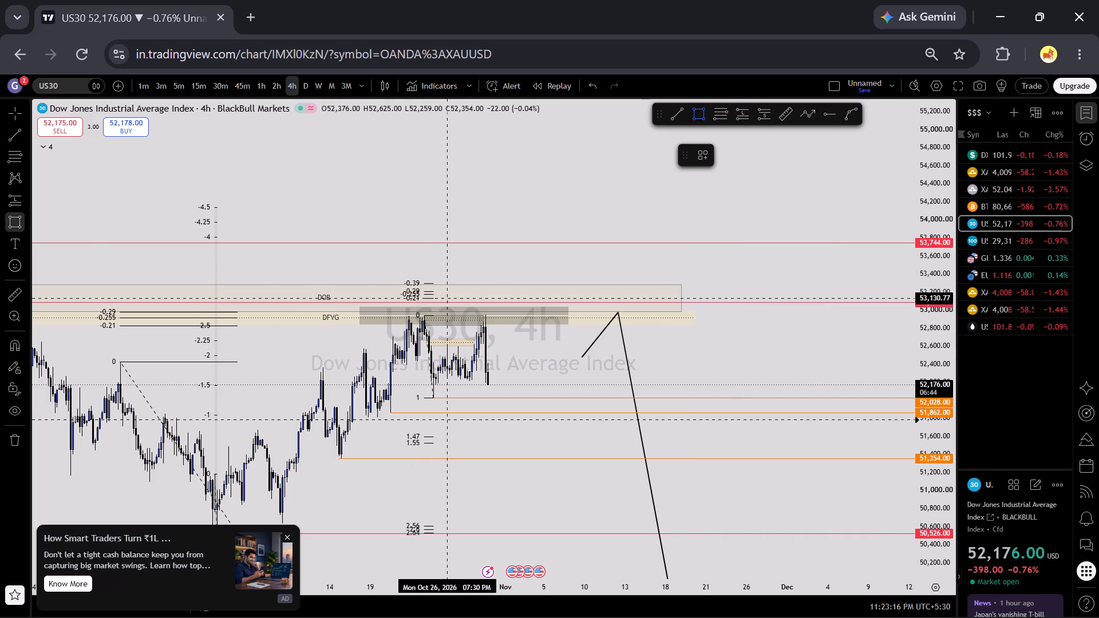
pyautogui.moveTo(452, 299); pyautogui.dragTo(637, 288)
pyautogui.click(637, 288)
pyautogui.click(719, 339)
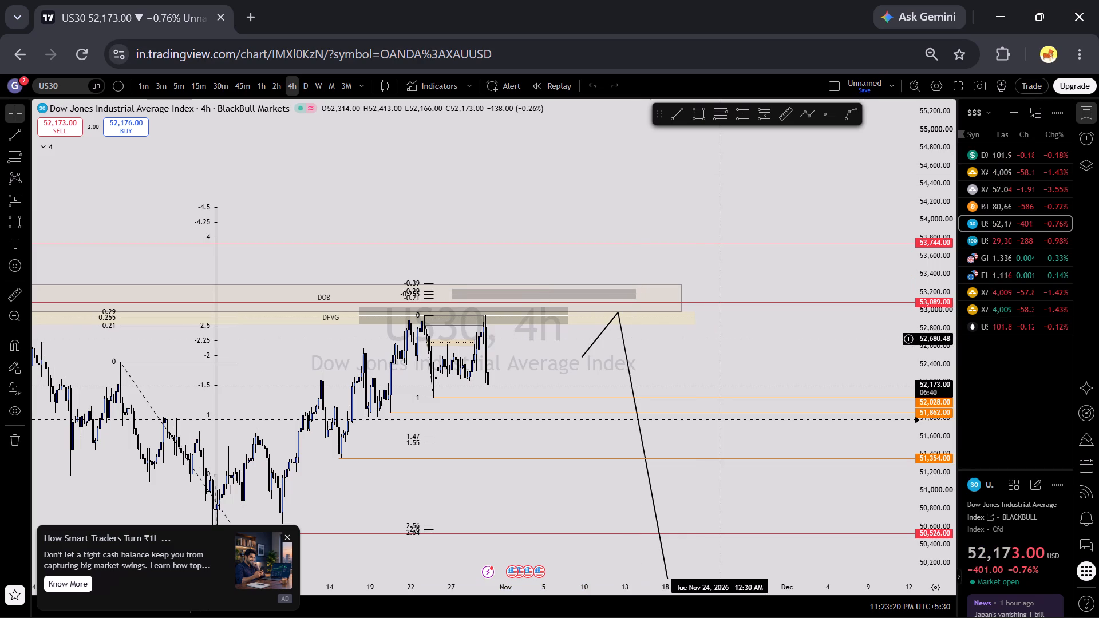
pyautogui.click(287, 536)
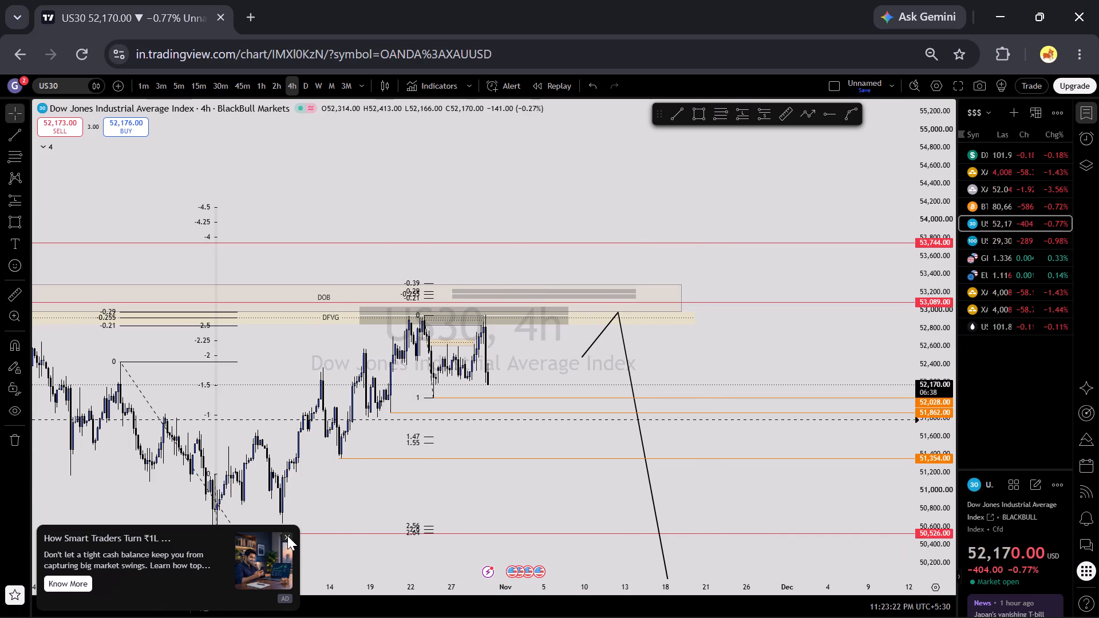
# Move the dashed horizontal line on US30 up to about 52,980, level with the projected path's peak.
pyautogui.moveTo(820, 421); pyautogui.dragTo(802, 311)
pyautogui.click(810, 334)
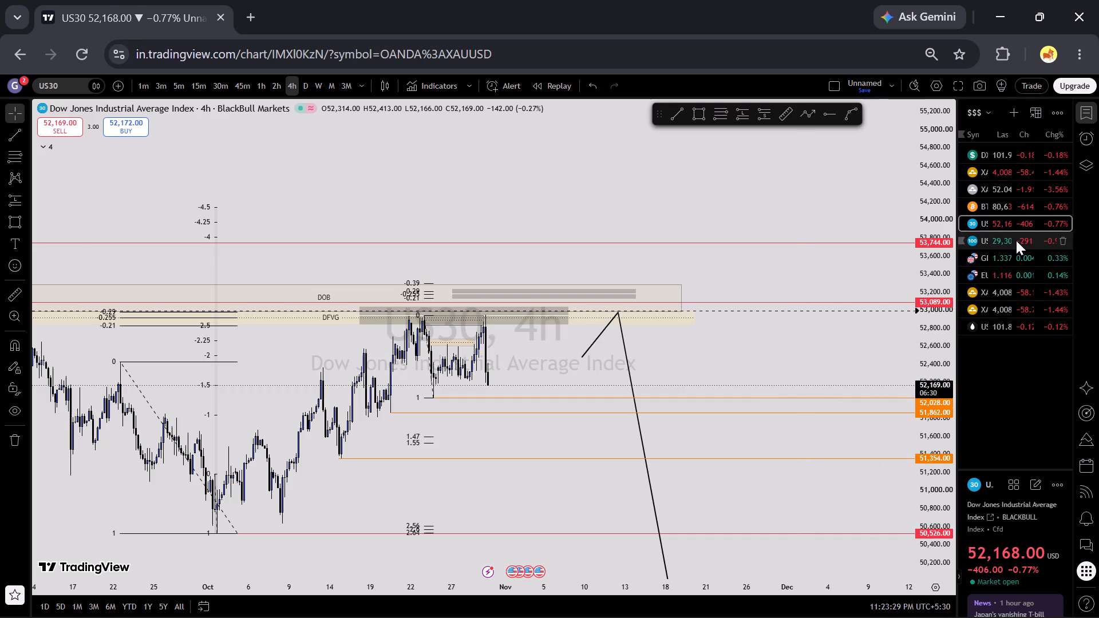
# Open US100 and apply the Selling zone template to the red rectangle between the -4 and -4.5 levels.
pyautogui.click(1016, 240)
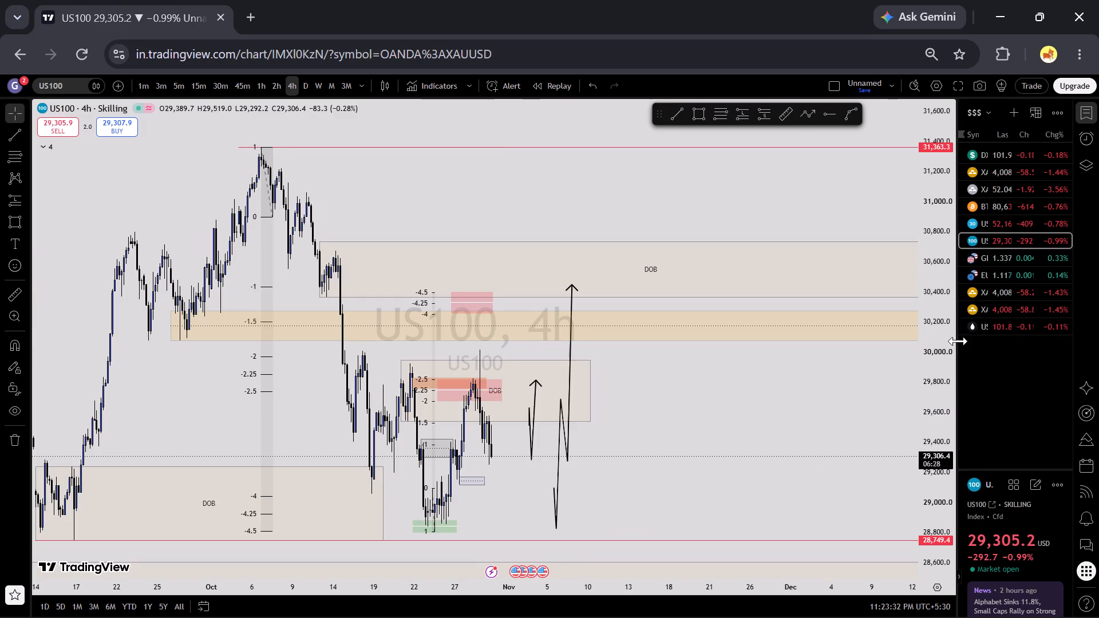
pyautogui.moveTo(948, 326); pyautogui.dragTo(899, 462)
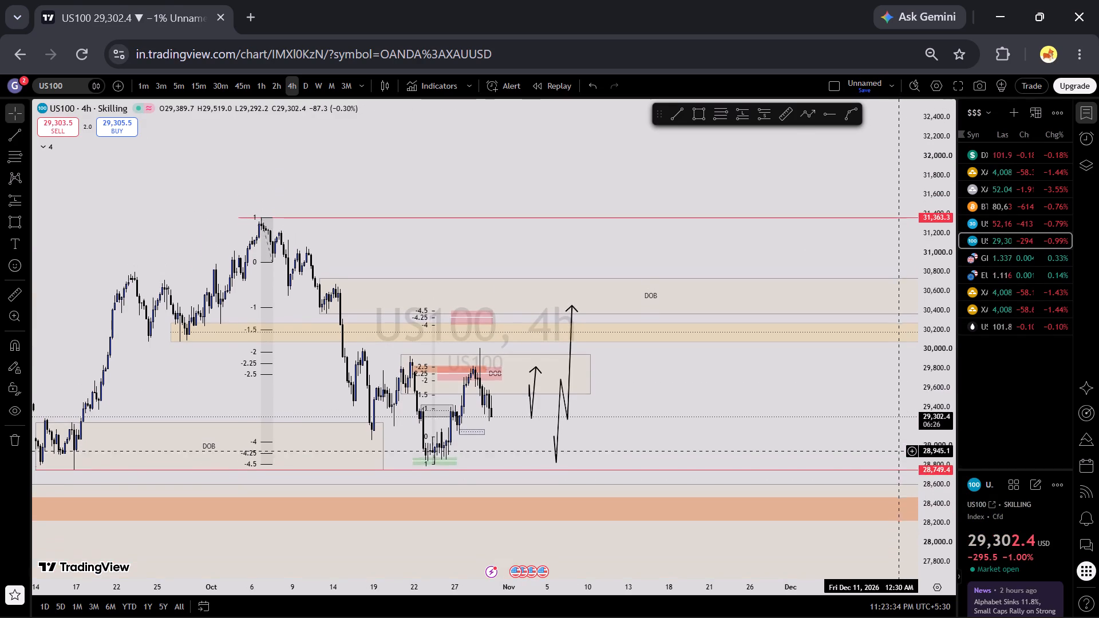
pyautogui.moveTo(899, 462); pyautogui.dragTo(895, 470)
pyautogui.moveTo(821, 401); pyautogui.dragTo(548, 444)
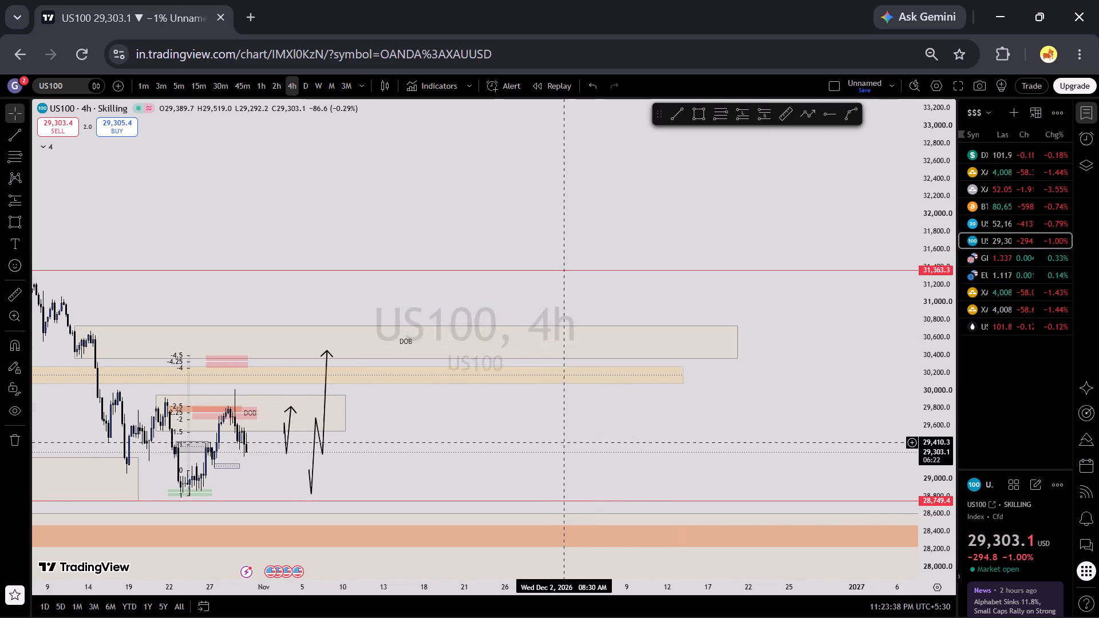
pyautogui.moveTo(548, 444); pyautogui.dragTo(862, 352)
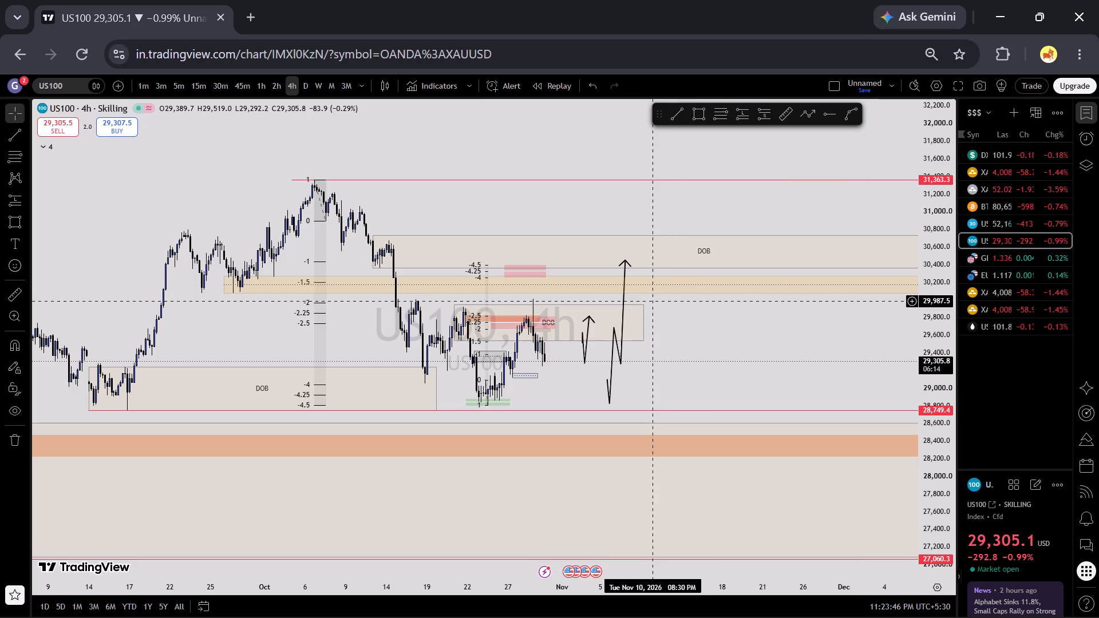
pyautogui.click(544, 274)
pyautogui.click(698, 155)
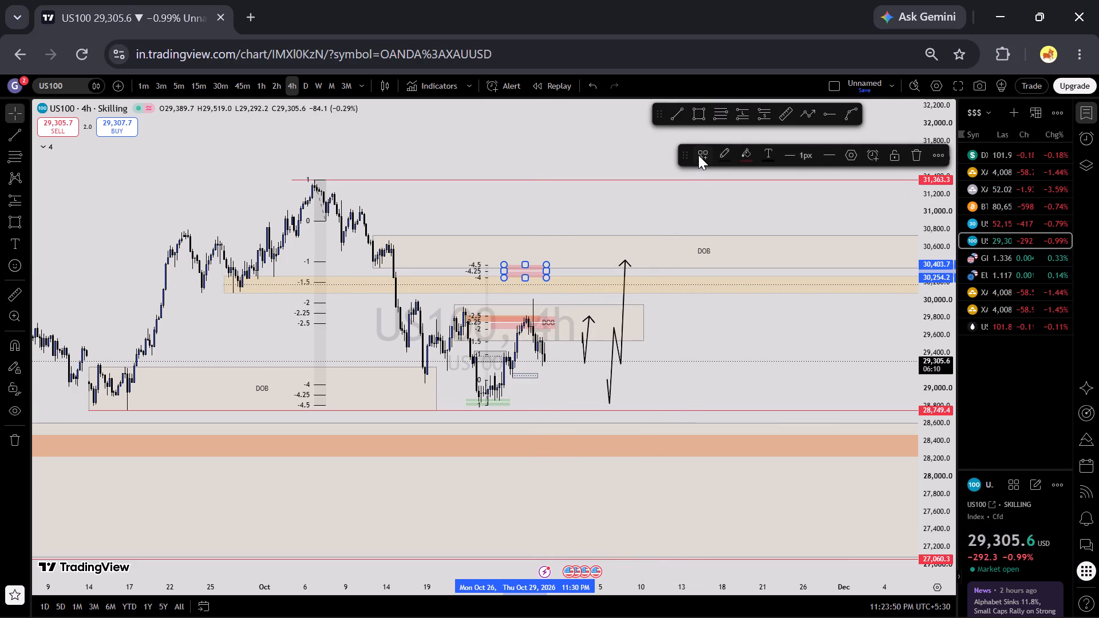
pyautogui.click(714, 427)
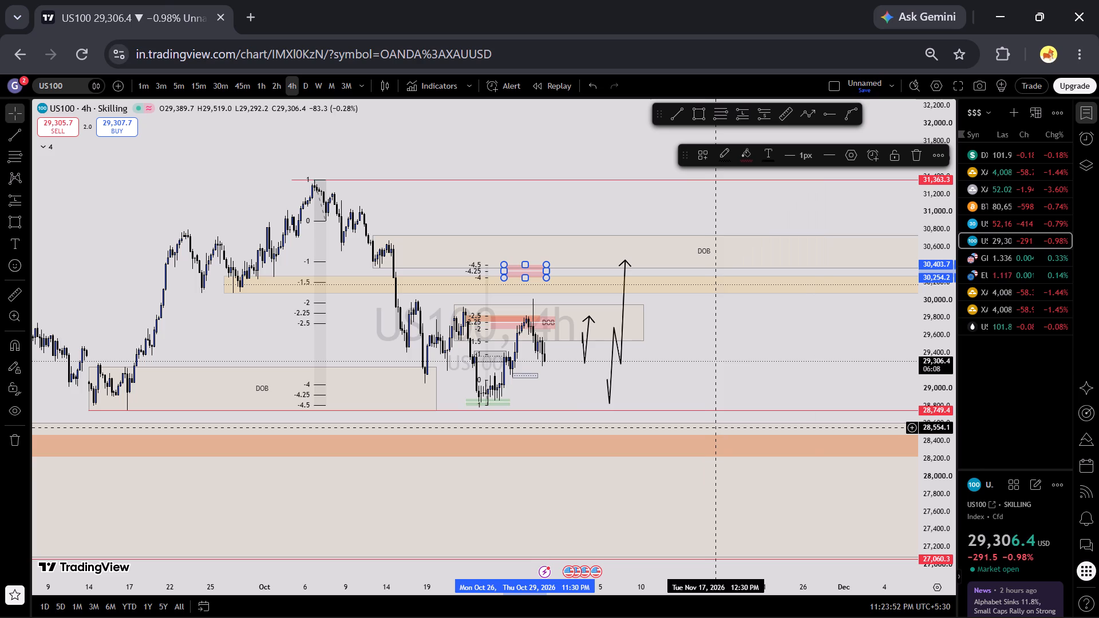
pyautogui.click(736, 377)
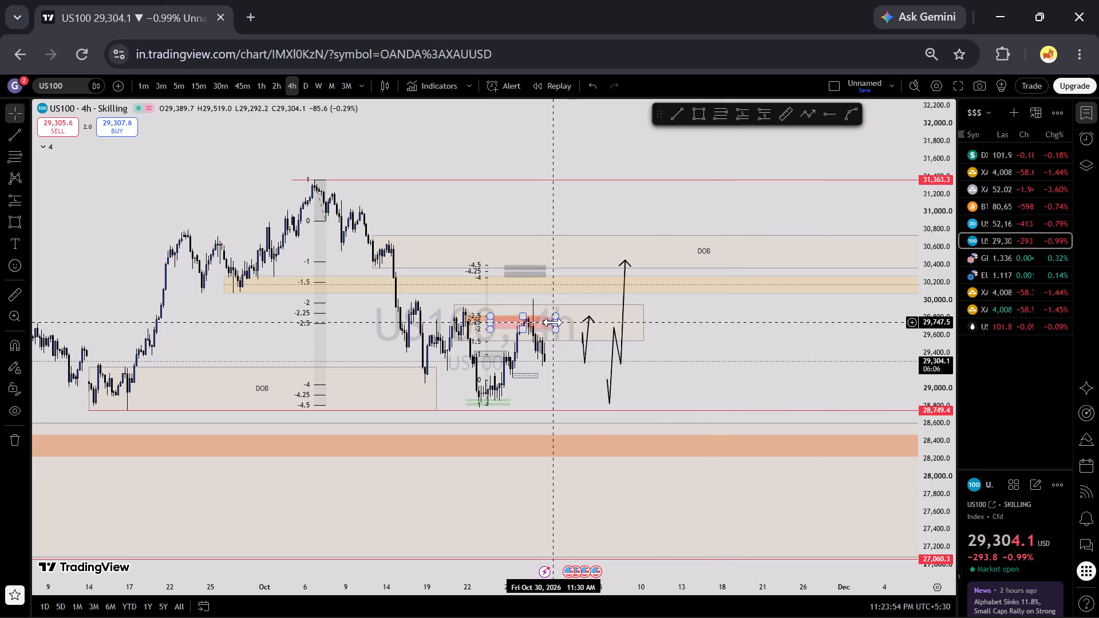
# Apply the Selling zone template to the red US100 rectangle between the -2 and -2.5 levels.
pyautogui.click(553, 322)
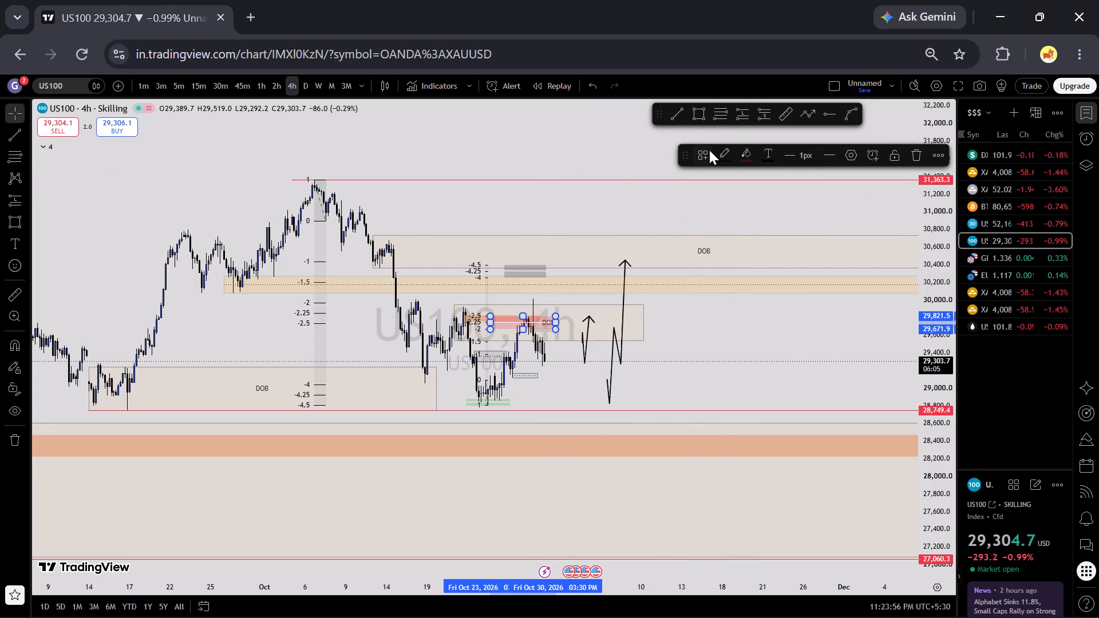
pyautogui.click(709, 150)
pyautogui.click(737, 427)
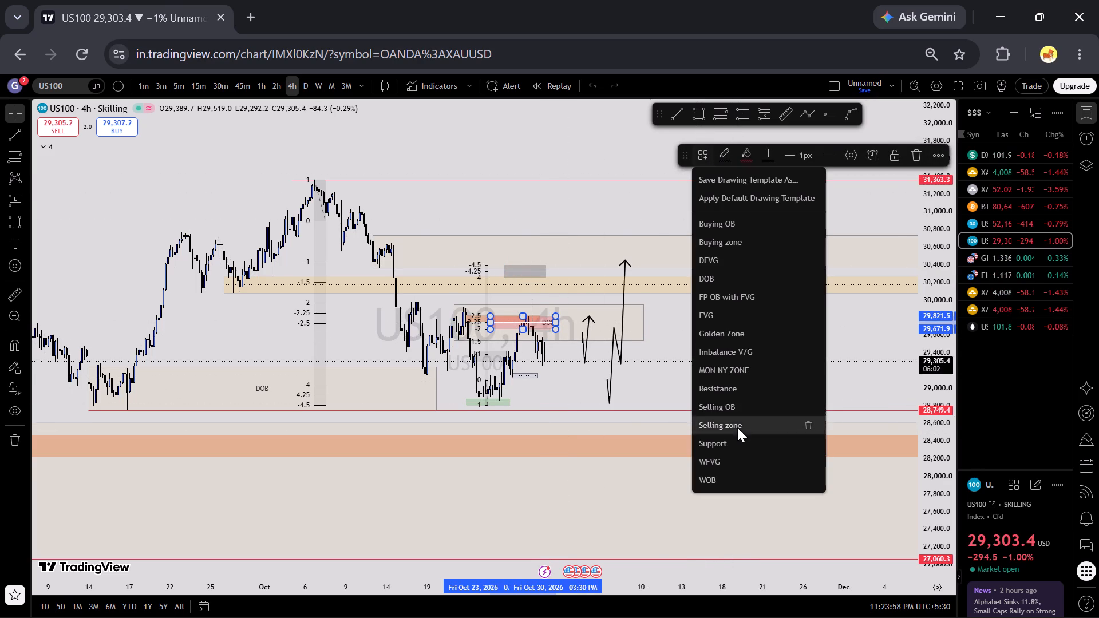
pyautogui.click(760, 342)
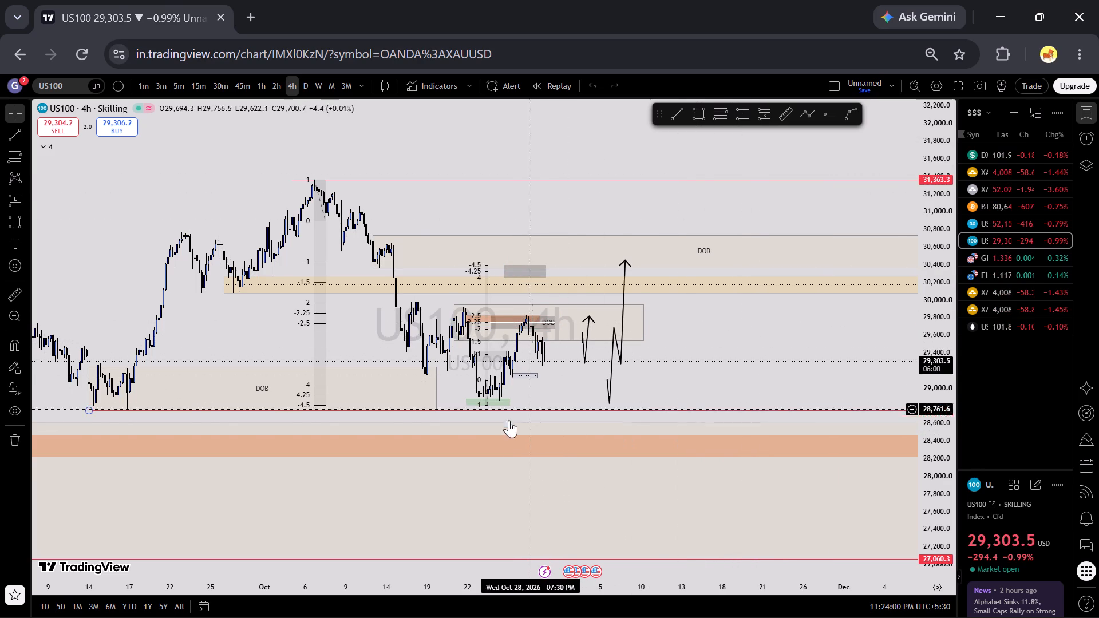
# Apply the Buying zone template to the green US100 rectangle between 28,885.5 and 28,798.5.
pyautogui.click(508, 405)
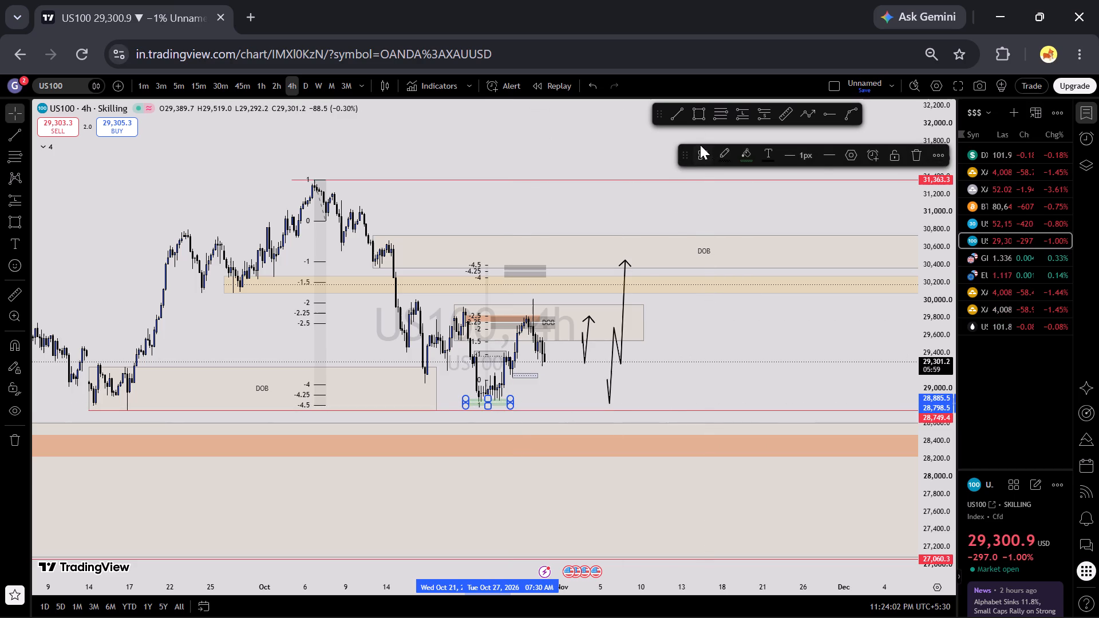
pyautogui.click(700, 145)
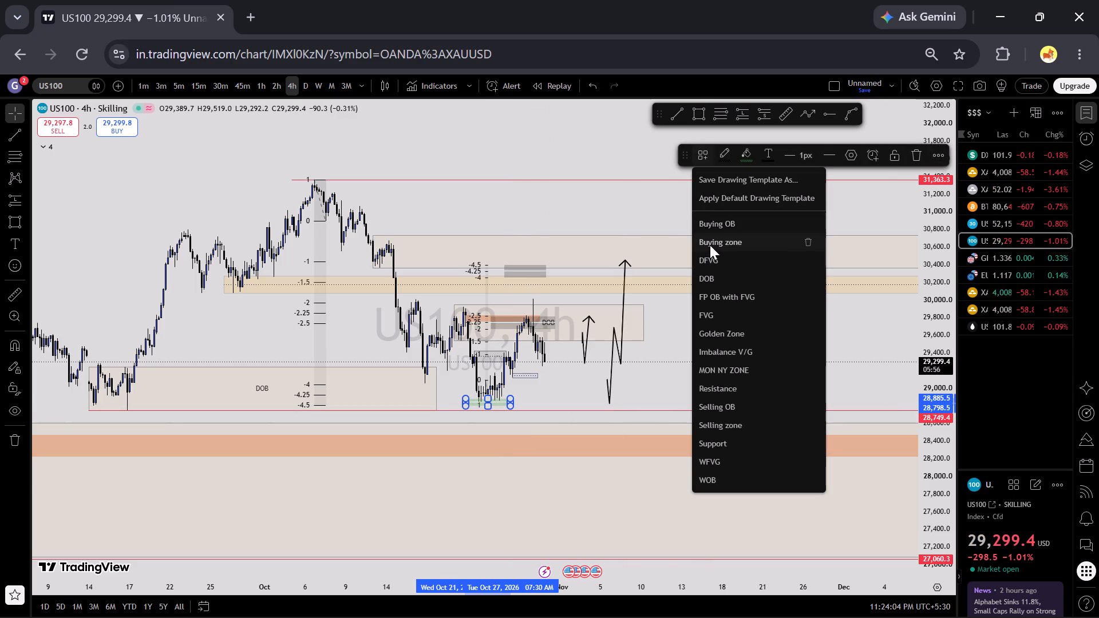
pyautogui.click(710, 245)
pyautogui.click(782, 357)
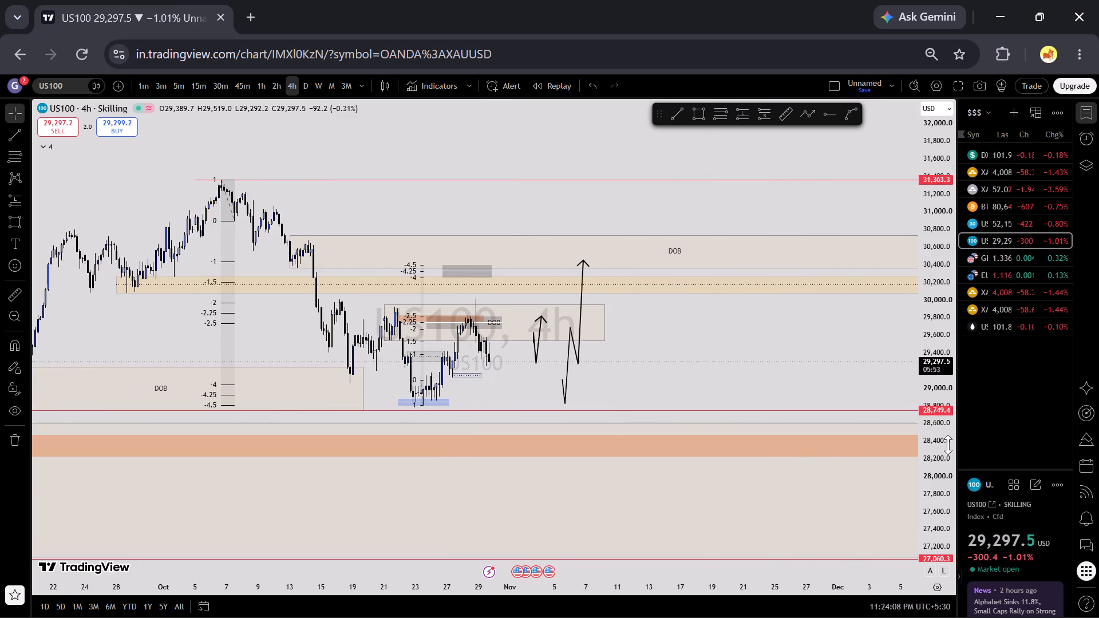
# Extend the small blue US100 zone around 29,145 forward in time to about Nov 3.
pyautogui.moveTo(948, 445); pyautogui.dragTo(927, 223)
pyautogui.moveTo(742, 304); pyautogui.dragTo(805, 274)
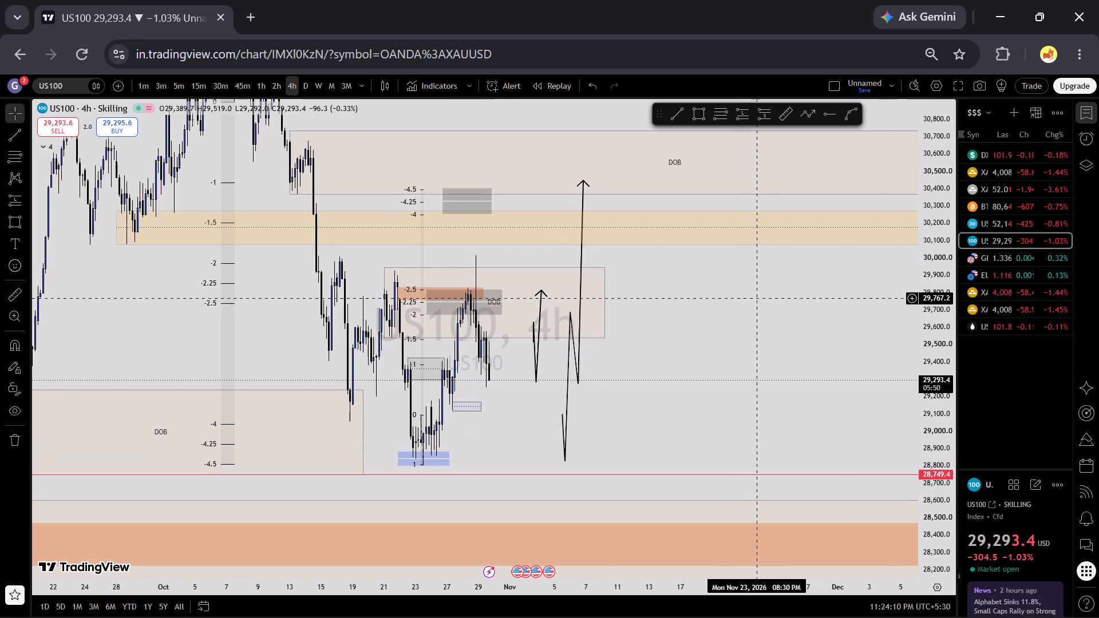
pyautogui.moveTo(805, 274); pyautogui.dragTo(837, 262)
pyautogui.moveTo(938, 365); pyautogui.dragTo(951, 112)
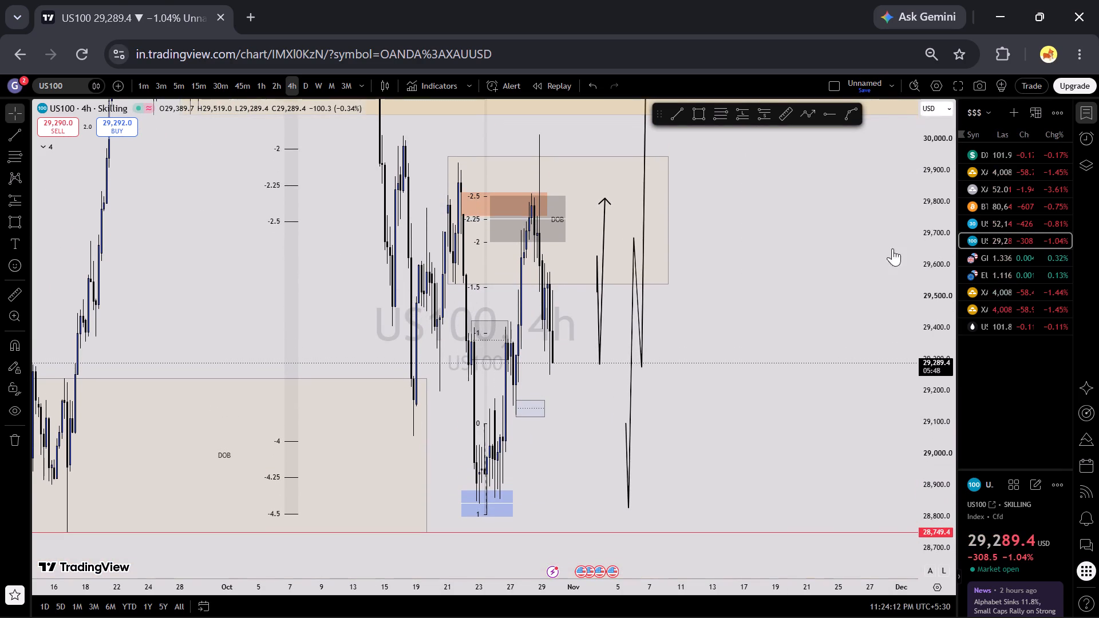
pyautogui.moveTo(831, 351); pyautogui.dragTo(857, 269)
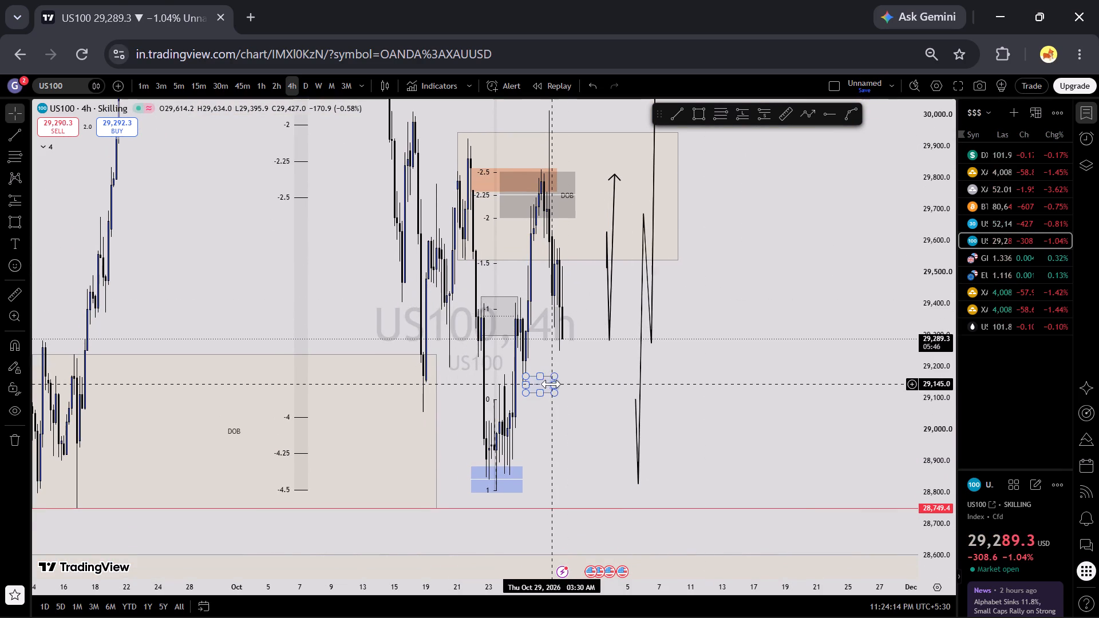
pyautogui.moveTo(558, 386); pyautogui.dragTo(599, 389)
pyautogui.click(753, 383)
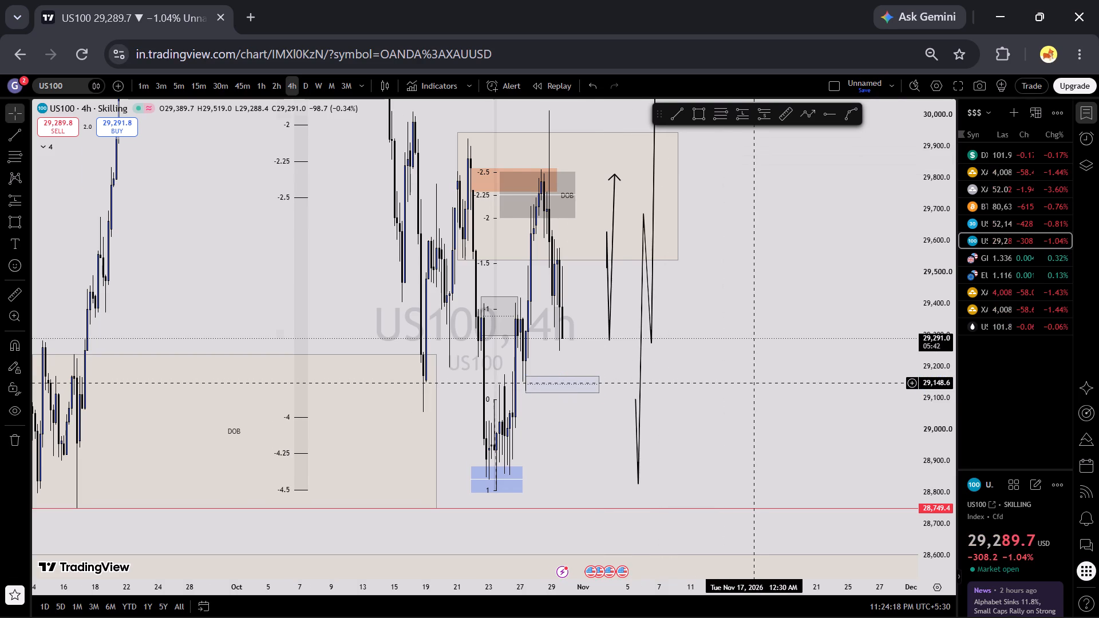
# Examine US100's recent swings, supply and demand zones and projected paths on the 15-minute and 1-hour timeframes.
pyautogui.click(197, 90)
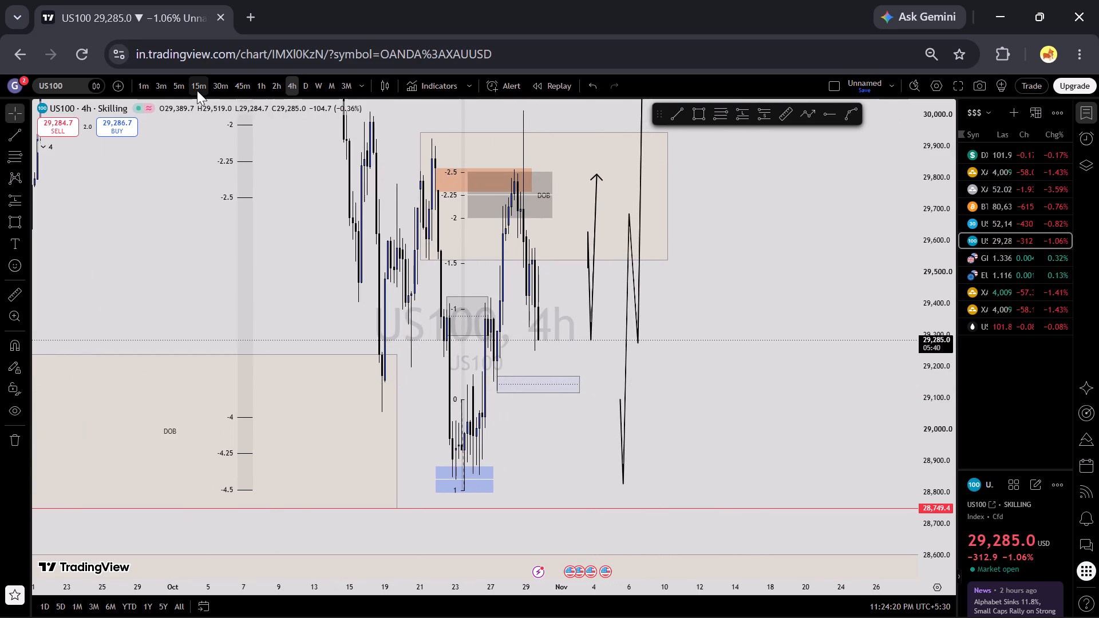
pyautogui.moveTo(638, 294); pyautogui.dragTo(668, 299)
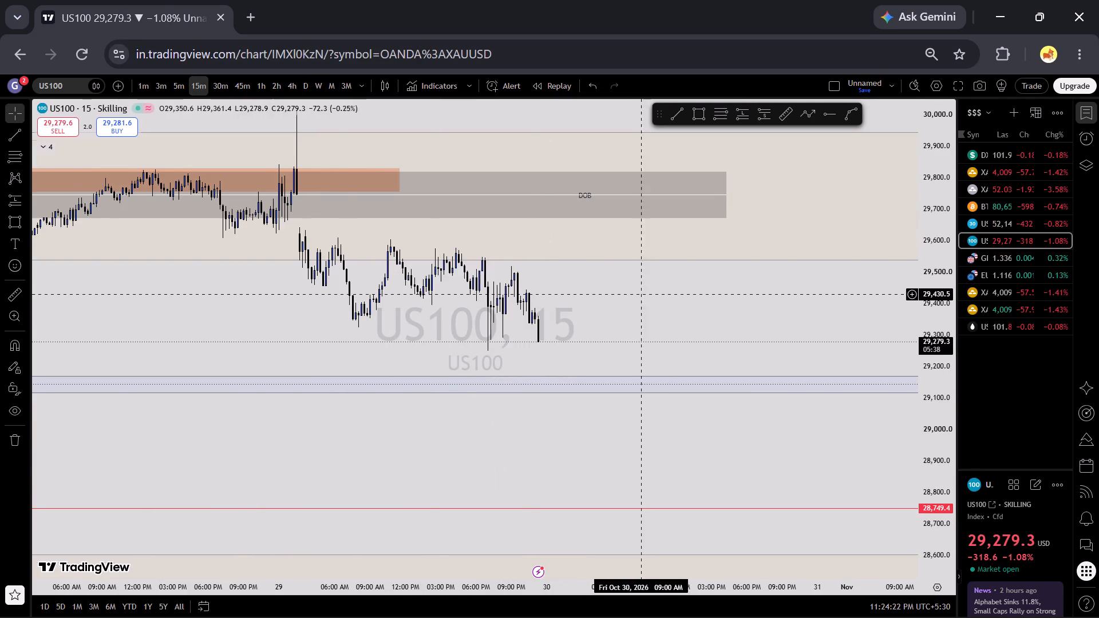
pyautogui.moveTo(668, 299); pyautogui.dragTo(788, 327)
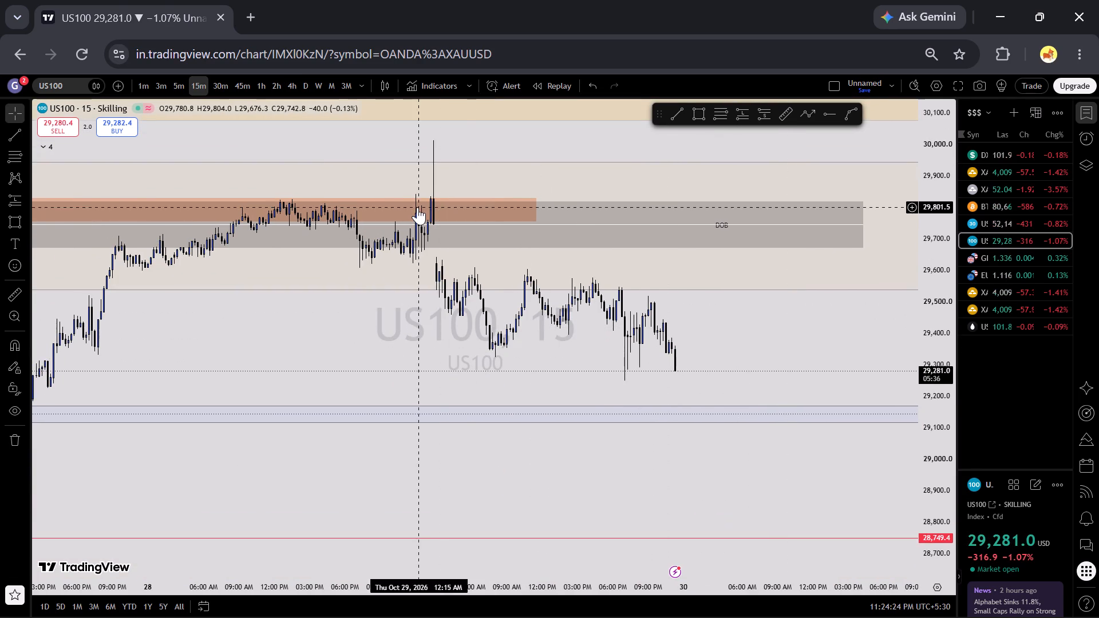
pyautogui.click(257, 88)
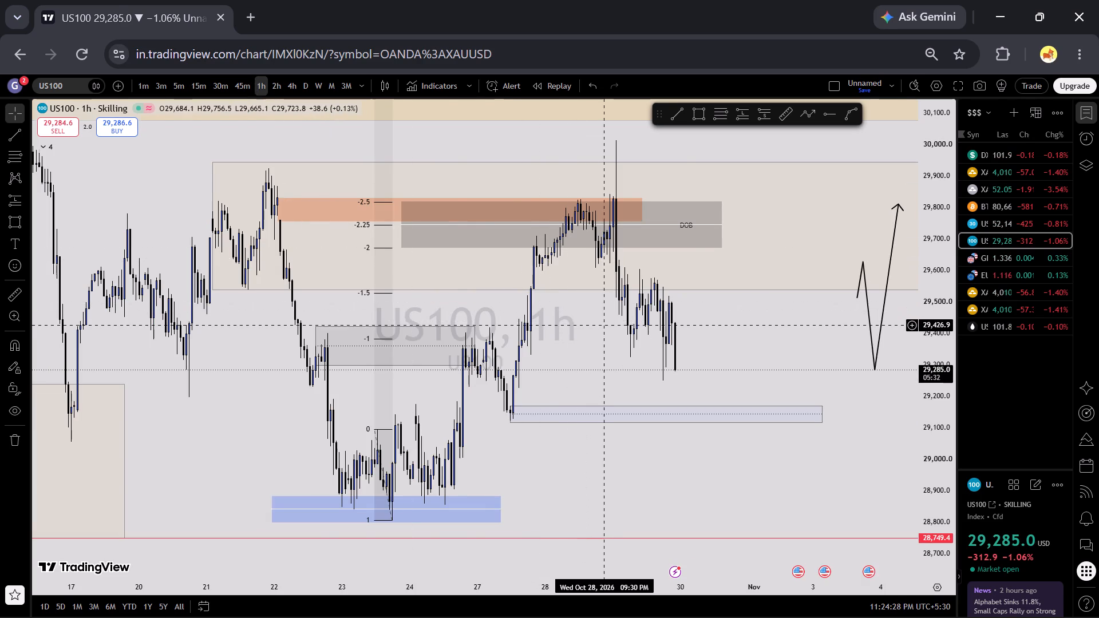
pyautogui.moveTo(586, 324); pyautogui.dragTo(554, 323)
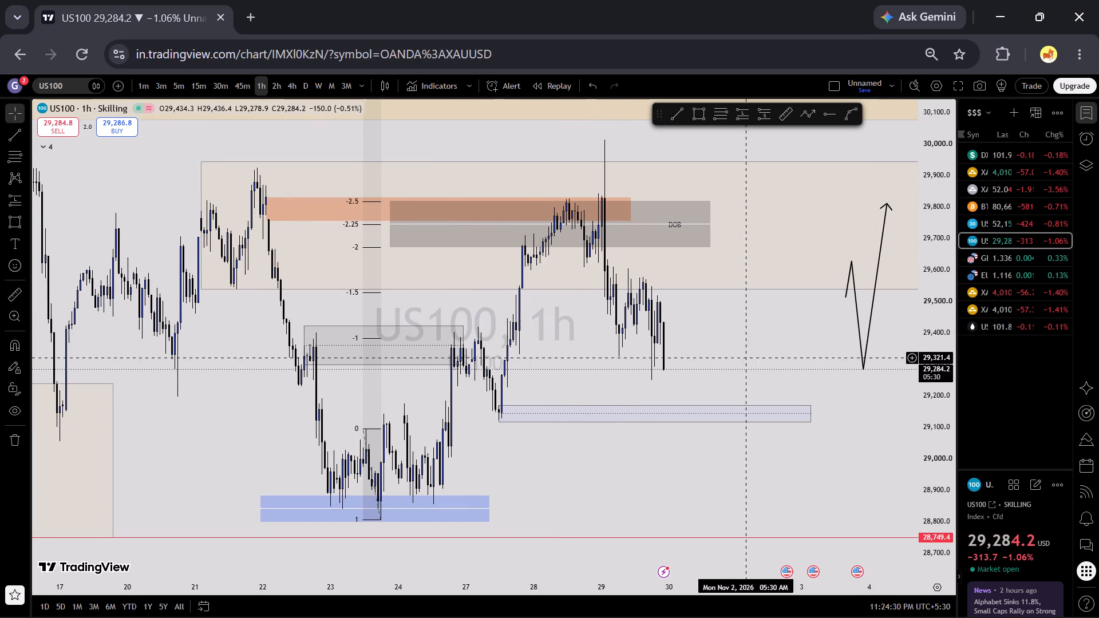
pyautogui.moveTo(948, 325); pyautogui.dragTo(931, 488)
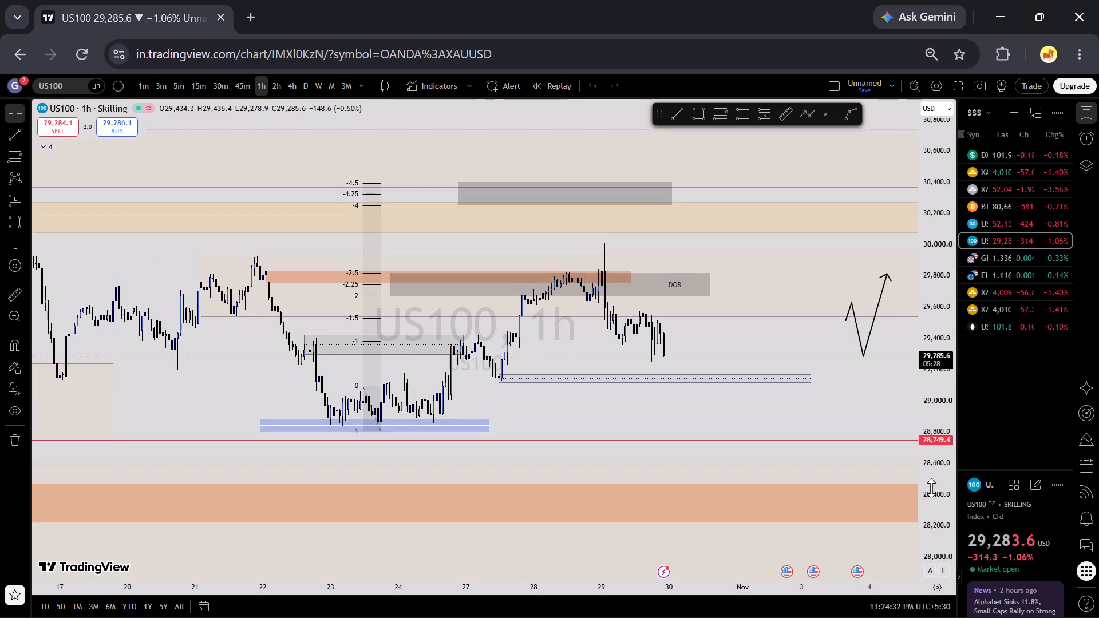
pyautogui.moveTo(931, 488); pyautogui.dragTo(928, 470)
pyautogui.moveTo(670, 594); pyautogui.dragTo(813, 580)
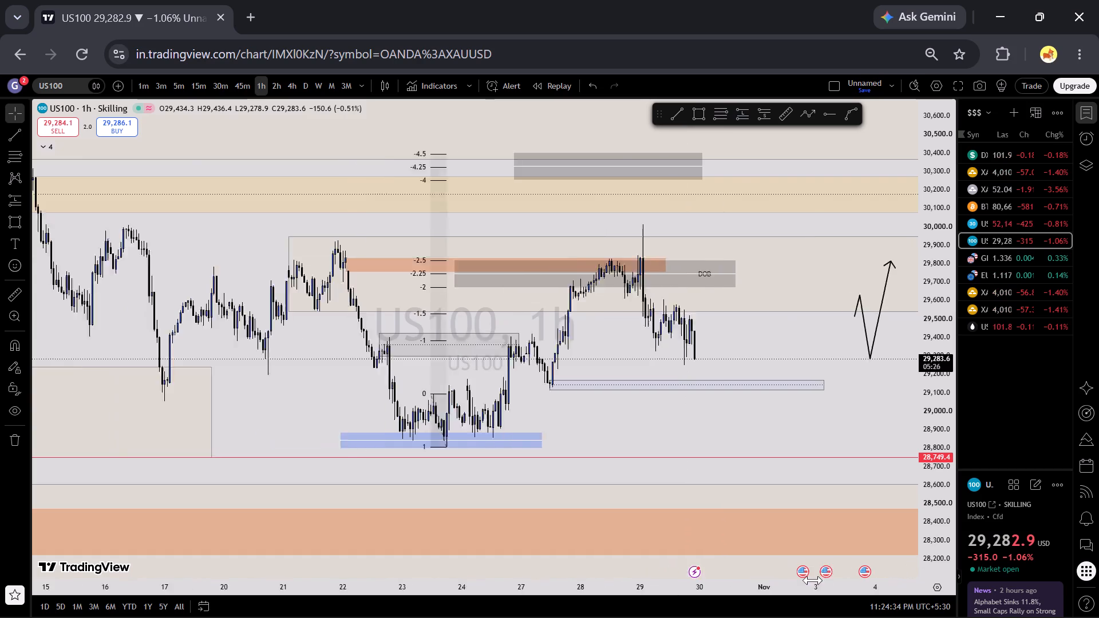
pyautogui.moveTo(813, 580); pyautogui.dragTo(782, 562)
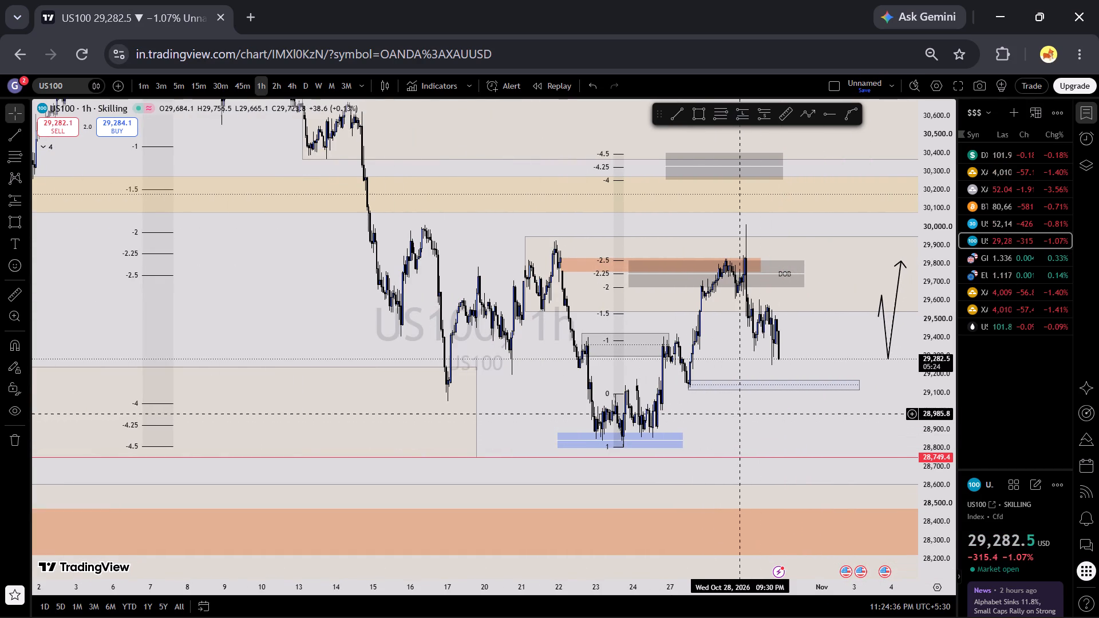
pyautogui.moveTo(740, 415); pyautogui.dragTo(473, 507)
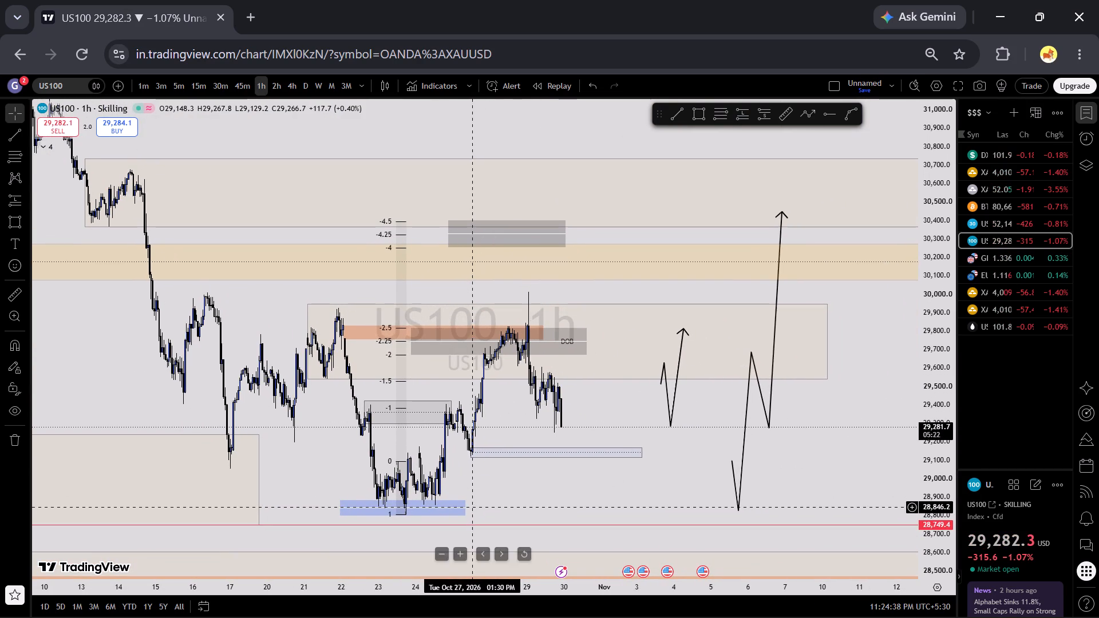
# On the 1-hour DXY chart, move the black zigzag projection path forward in time so it starts around Nov 4.
pyautogui.click(997, 264)
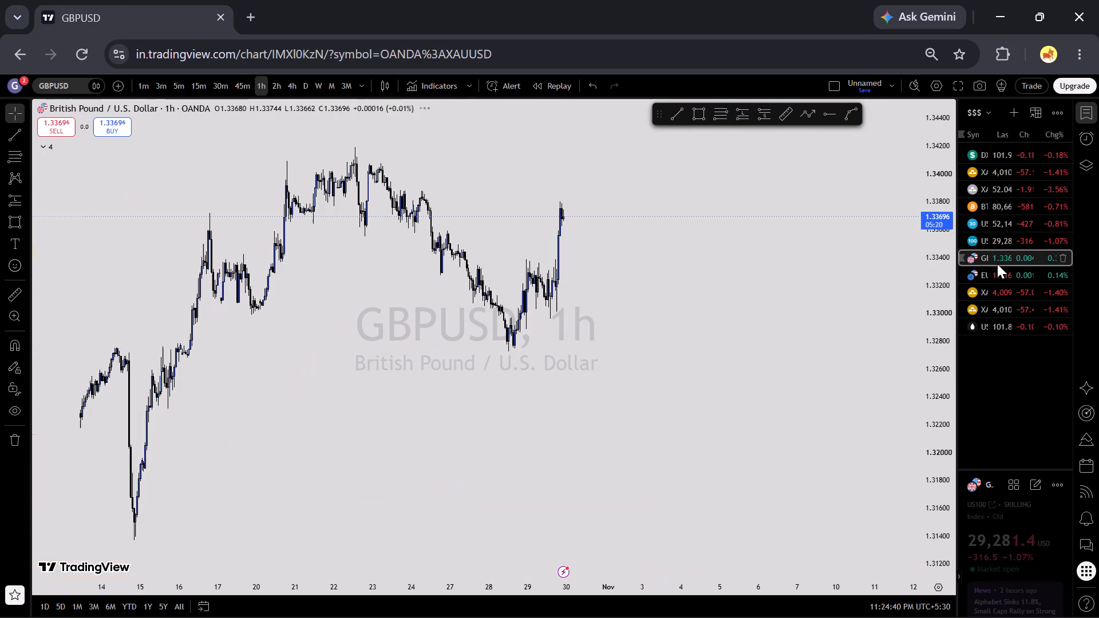
pyautogui.click(987, 173)
pyautogui.click(978, 153)
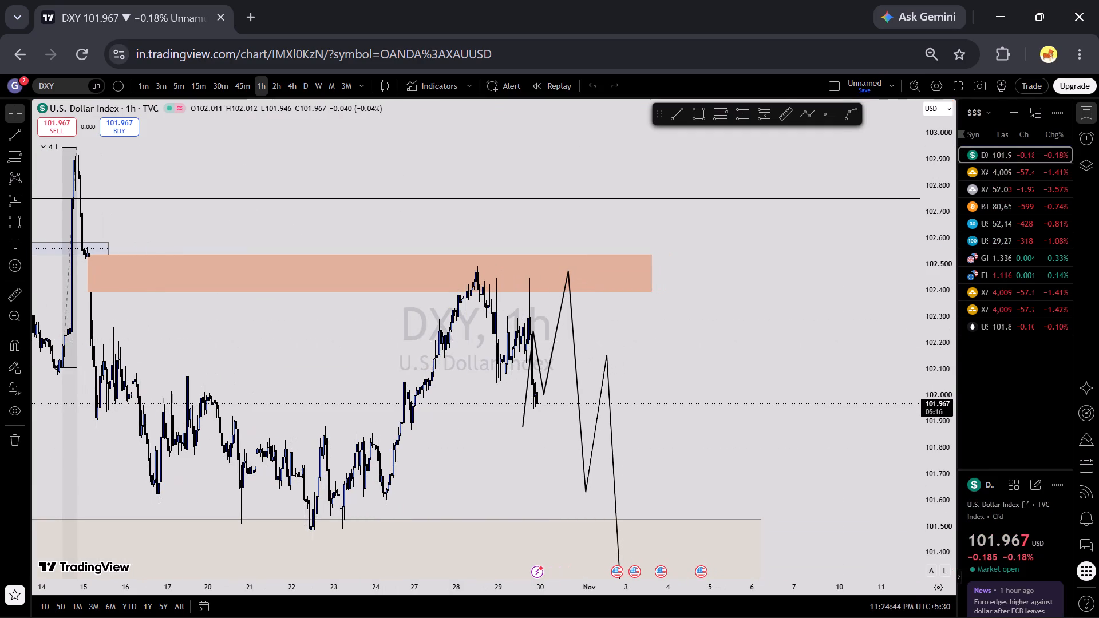
pyautogui.moveTo(582, 421); pyautogui.dragTo(657, 418)
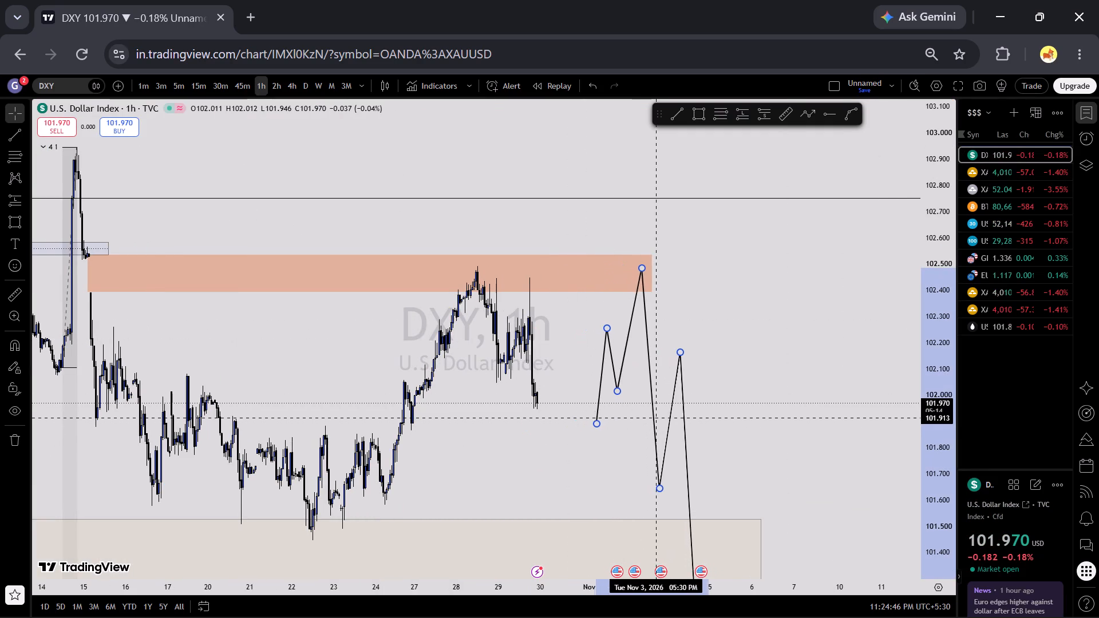
pyautogui.moveTo(657, 418); pyautogui.dragTo(657, 418)
pyautogui.click(784, 379)
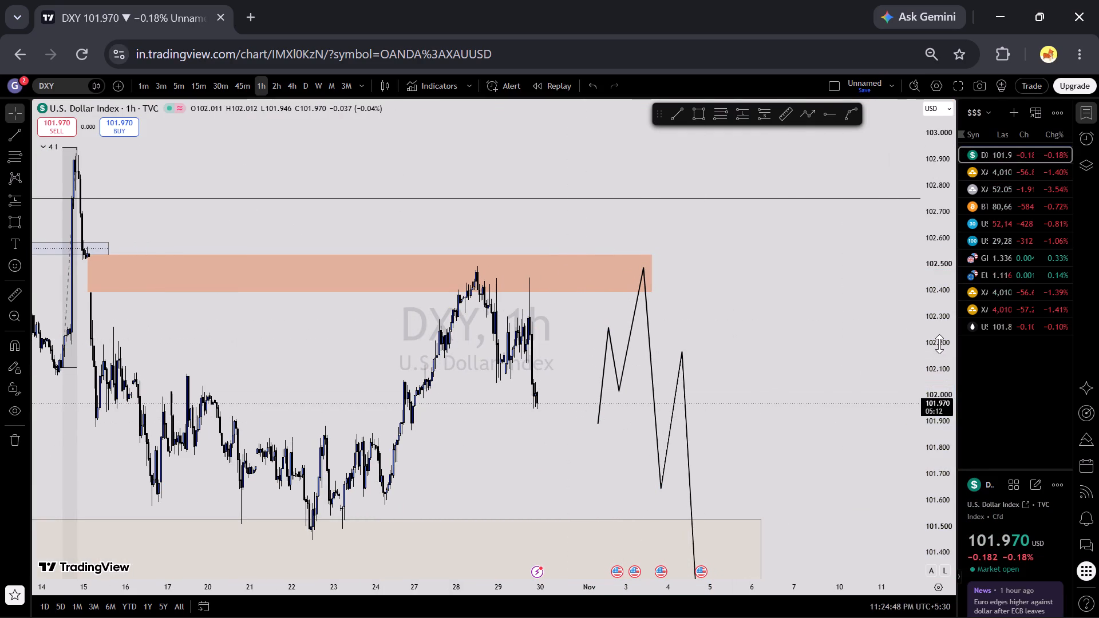
pyautogui.moveTo(938, 340); pyautogui.dragTo(927, 430)
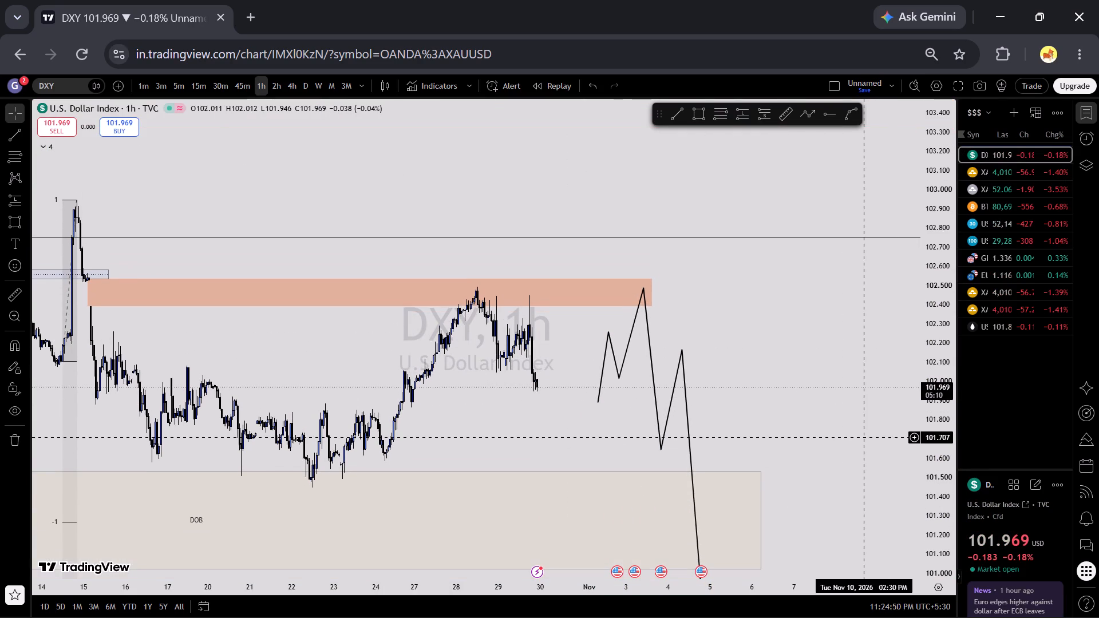
pyautogui.moveTo(863, 437); pyautogui.dragTo(672, 445)
pyautogui.moveTo(504, 387); pyautogui.dragTo(585, 386)
pyautogui.click(720, 382)
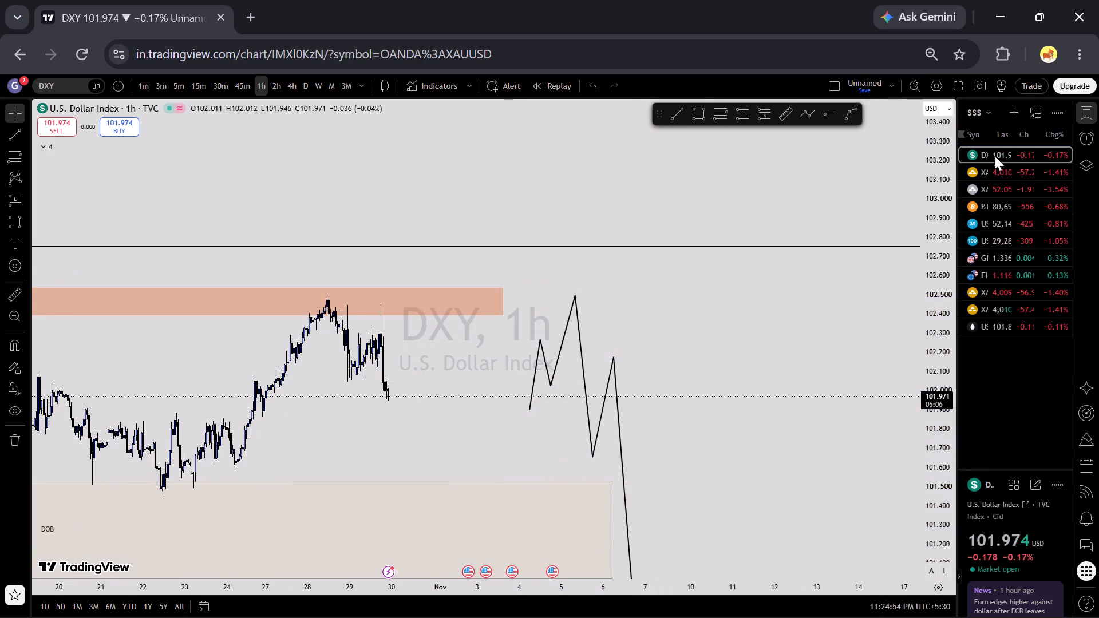
# Close the browser window and leave the chart site without saving the layout.
pyautogui.click(1089, 0)
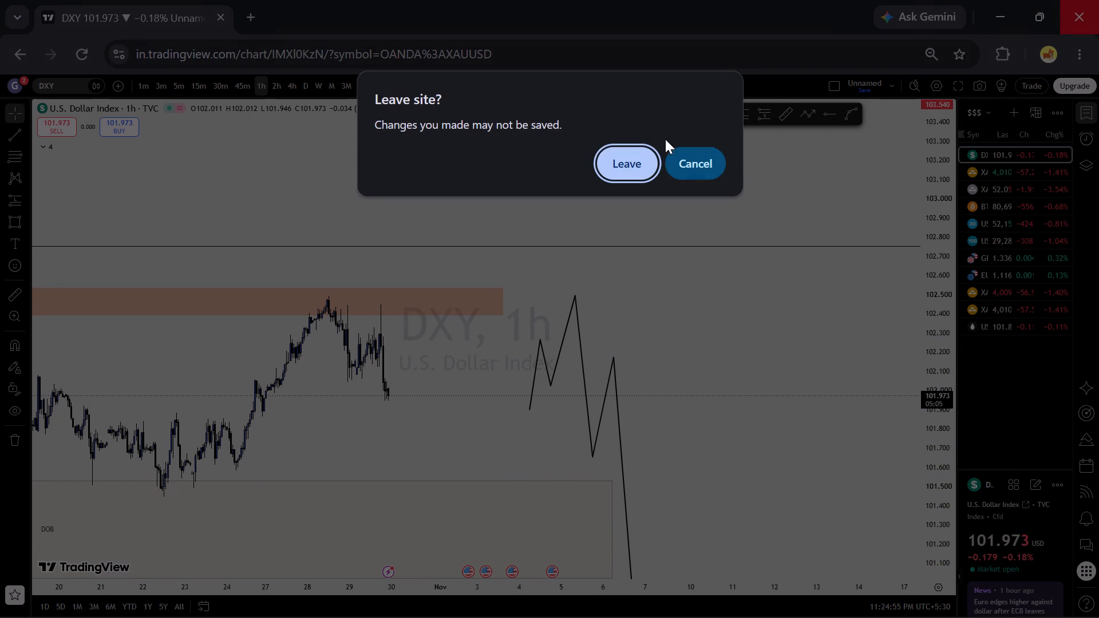
pyautogui.click(634, 164)
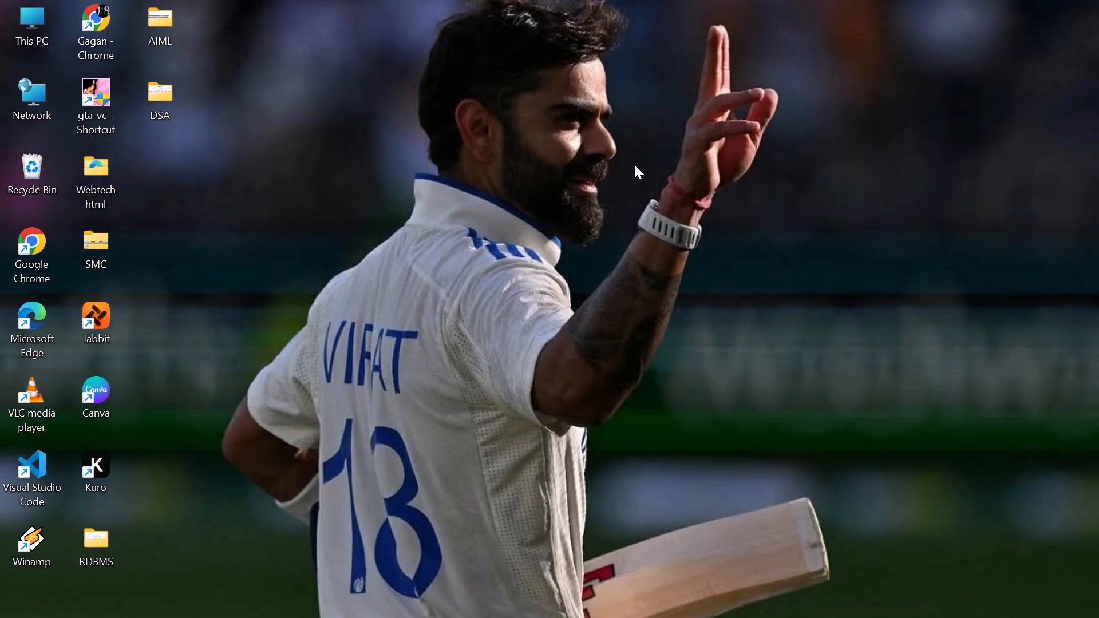
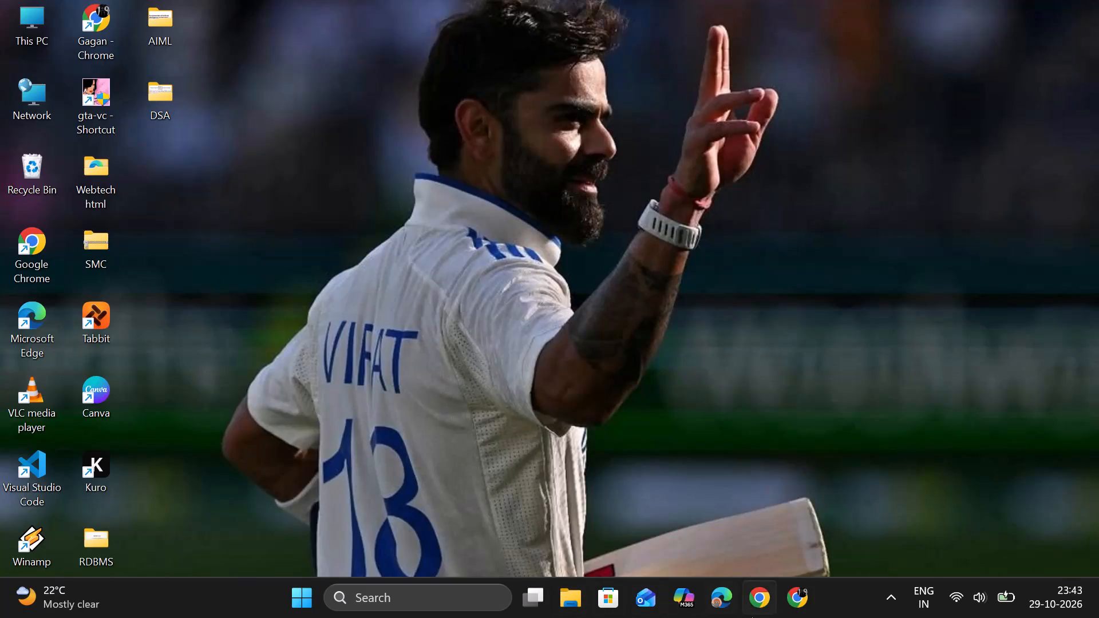
# Reopen Chrome with the fox-avatar profile and load the TradingView site.
pyautogui.click(756, 601)
pyautogui.click(539, 366)
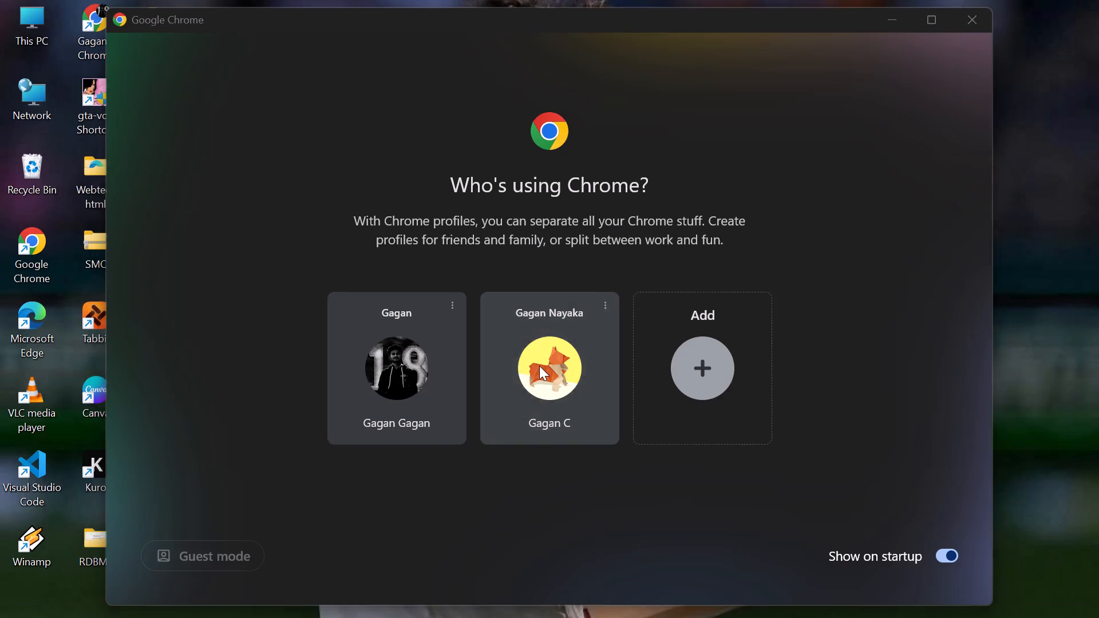
pyautogui.click(105, 462)
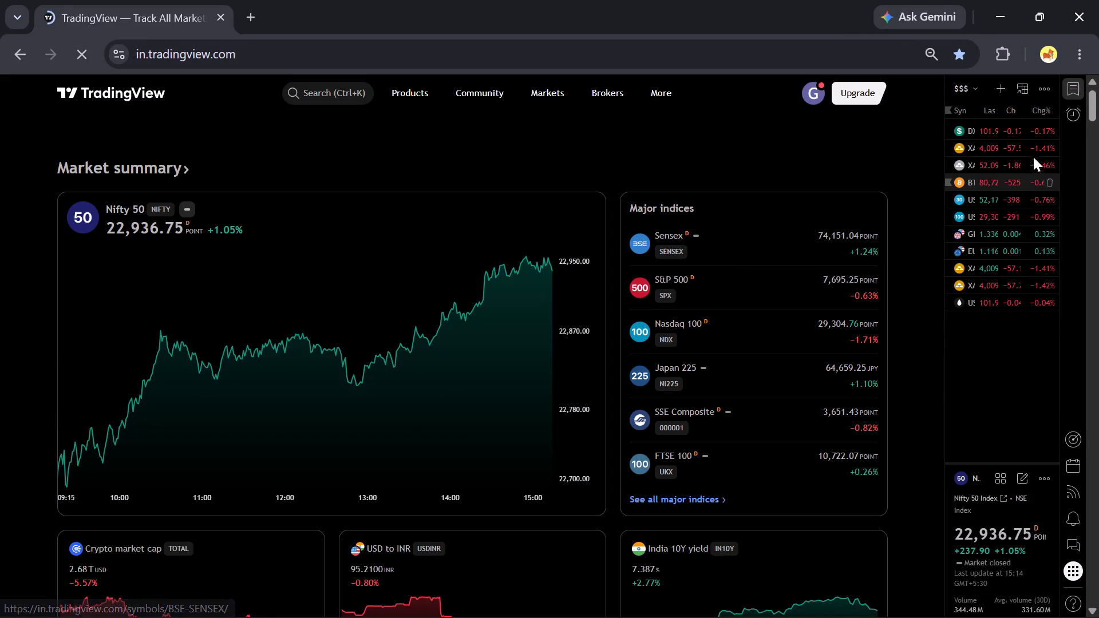
# Open the full XAUUSD chart from the watchlist and hide the watchlist to widen the chart.
pyautogui.click(1019, 146)
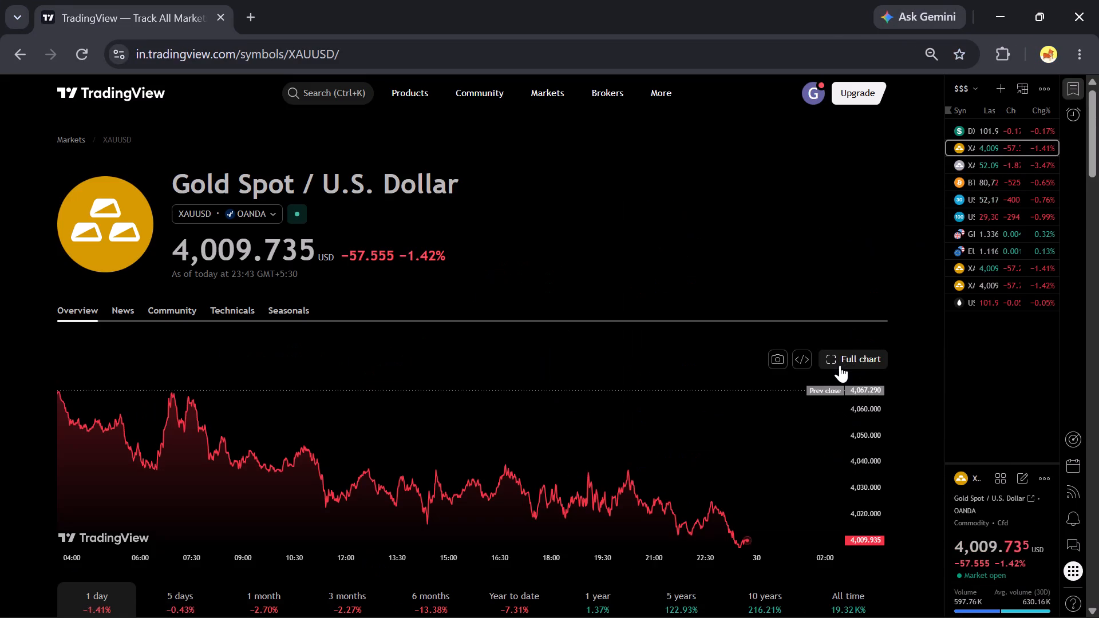
pyautogui.click(844, 356)
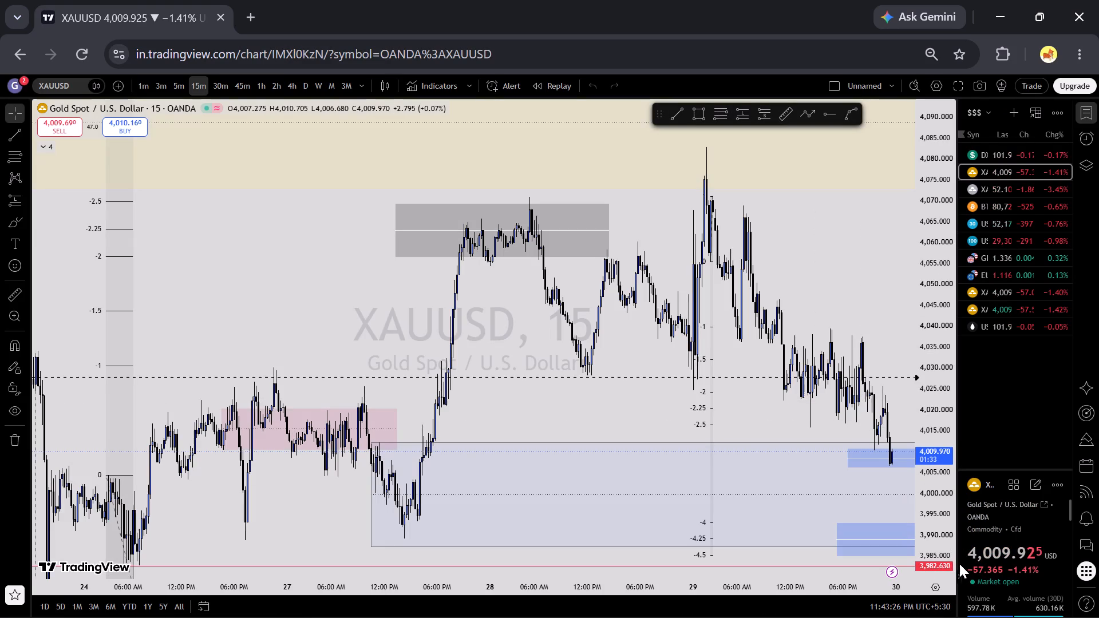
pyautogui.click(958, 571)
# Lower the XAUUSD price-crossing alert line to about 3,997, inside the large blue zone.
pyautogui.scroll(3, 851, 346)
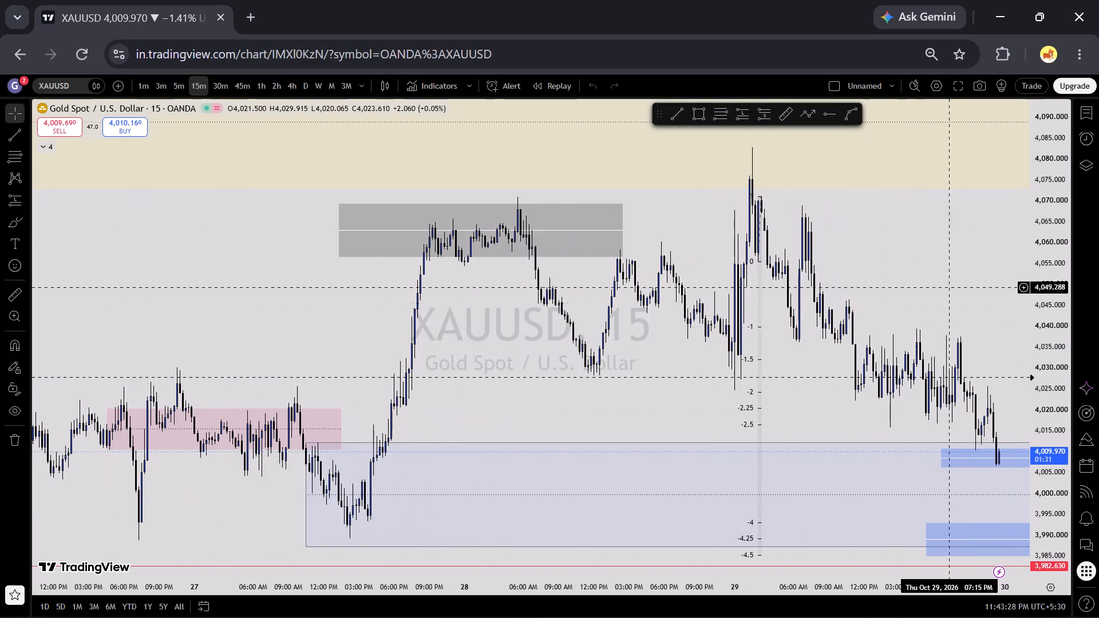
pyautogui.moveTo(944, 284); pyautogui.dragTo(762, 209)
pyautogui.scroll(-2, 839, 248)
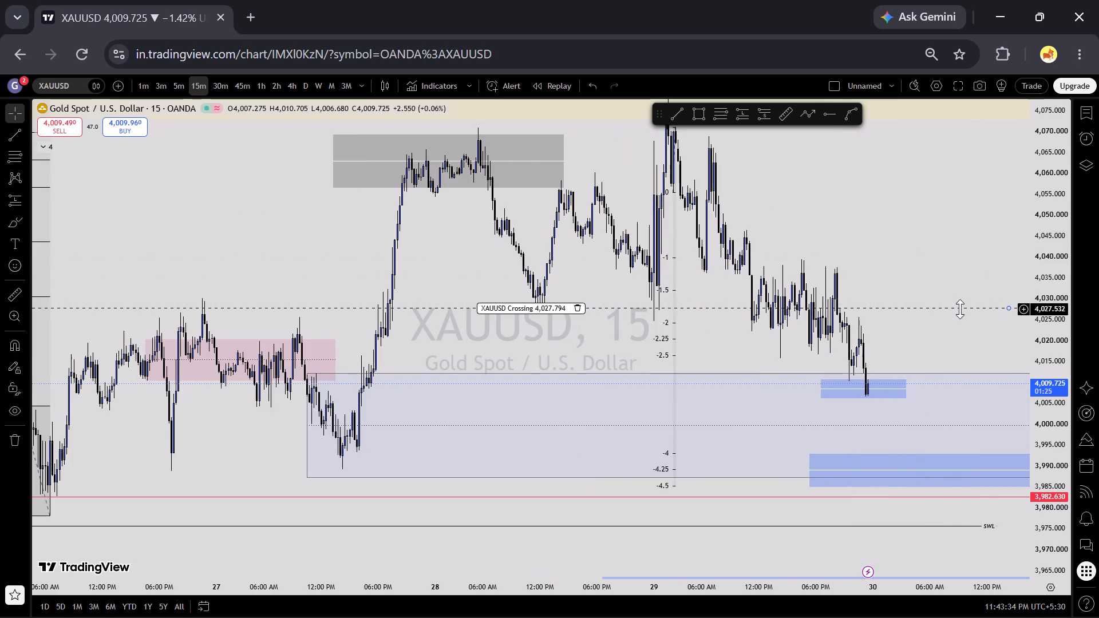
pyautogui.moveTo(960, 309); pyautogui.dragTo(964, 328)
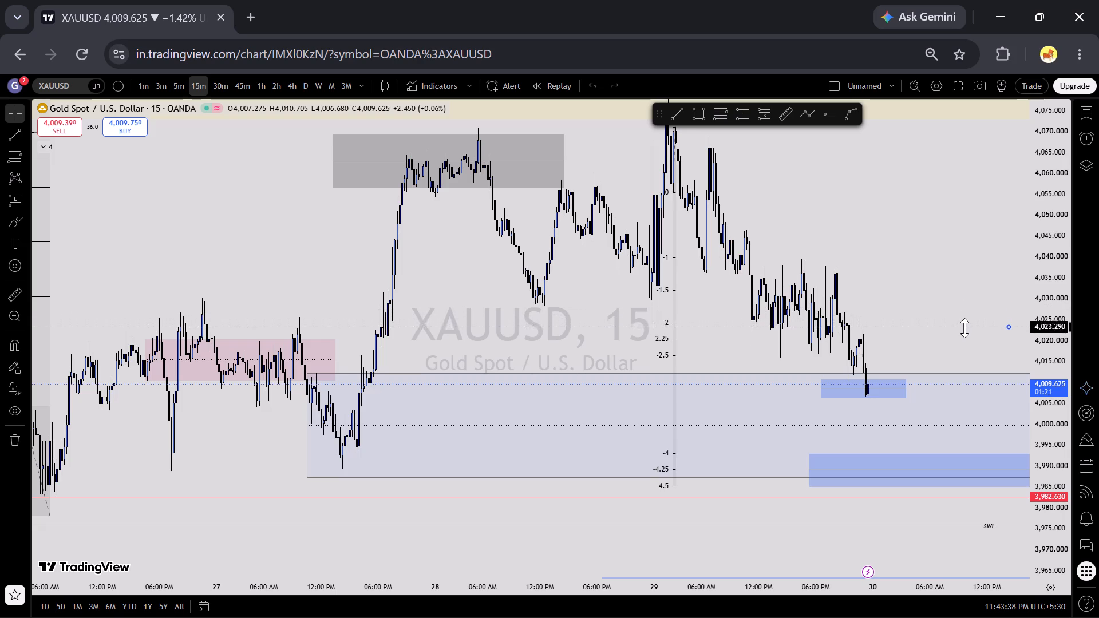
pyautogui.moveTo(964, 328); pyautogui.dragTo(963, 437)
pyautogui.click(958, 331)
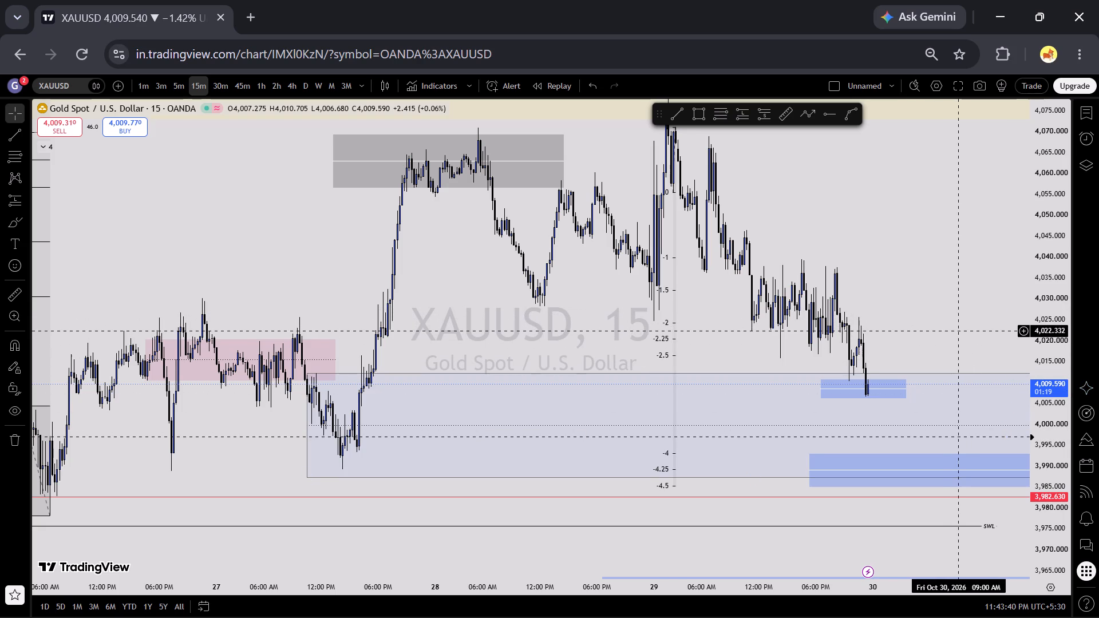
# Examine XAUUSD's recent 15-minute price action against the blue demand zones, grey and yellow supply zones, and Fibonacci projections.
pyautogui.moveTo(936, 331); pyautogui.dragTo(951, 328)
pyautogui.scroll(2, 951, 328)
pyautogui.scroll(-9, 1041, 355)
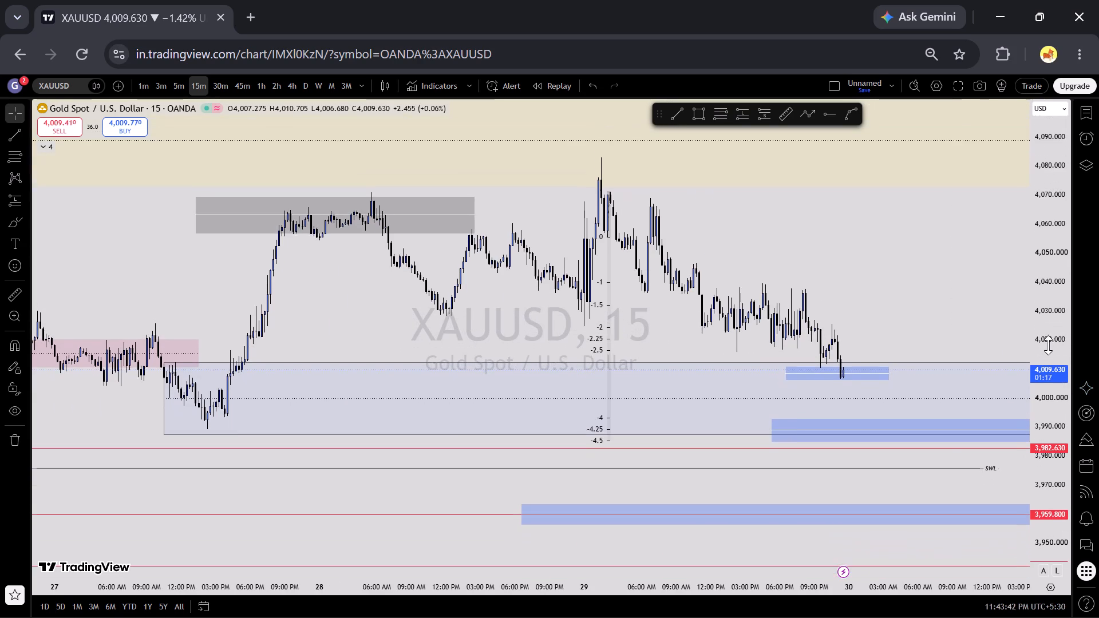
pyautogui.scroll(-6, 1048, 345)
pyautogui.scroll(5, 952, 262)
pyautogui.moveTo(928, 273); pyautogui.dragTo(801, 240)
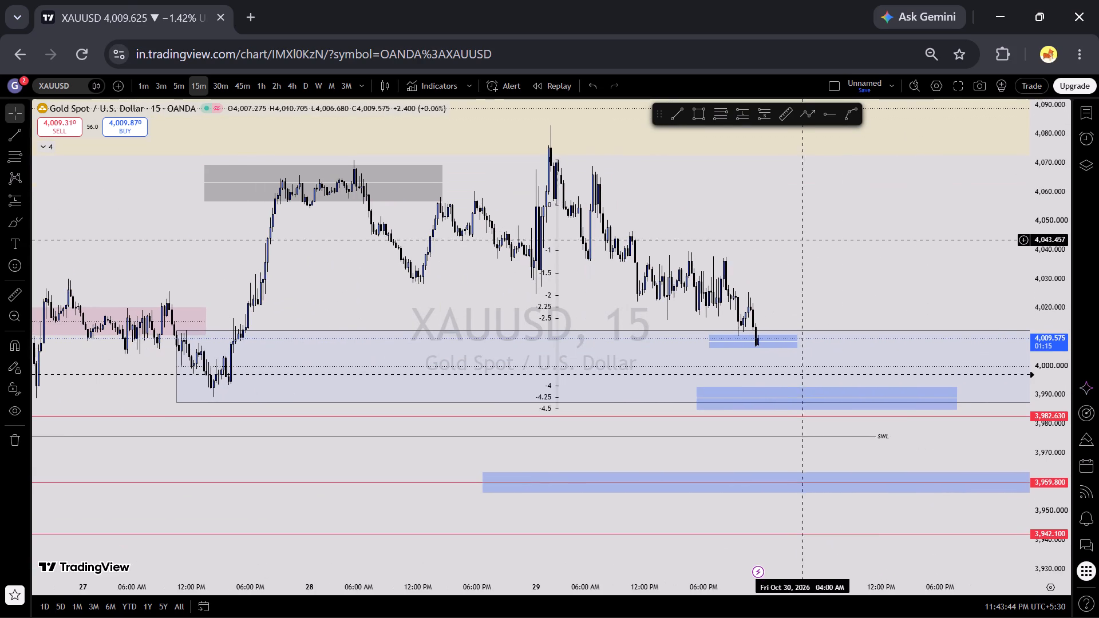
pyautogui.scroll(3, 1039, 320)
pyautogui.scroll(-3, 1039, 320)
pyautogui.scroll(3, 1039, 320)
pyautogui.scroll(-5, 1039, 320)
pyautogui.scroll(5, 1039, 321)
pyautogui.scroll(-6, 1039, 321)
pyautogui.scroll(5, 1039, 322)
pyautogui.scroll(-4, 1039, 321)
pyautogui.scroll(3, 1039, 321)
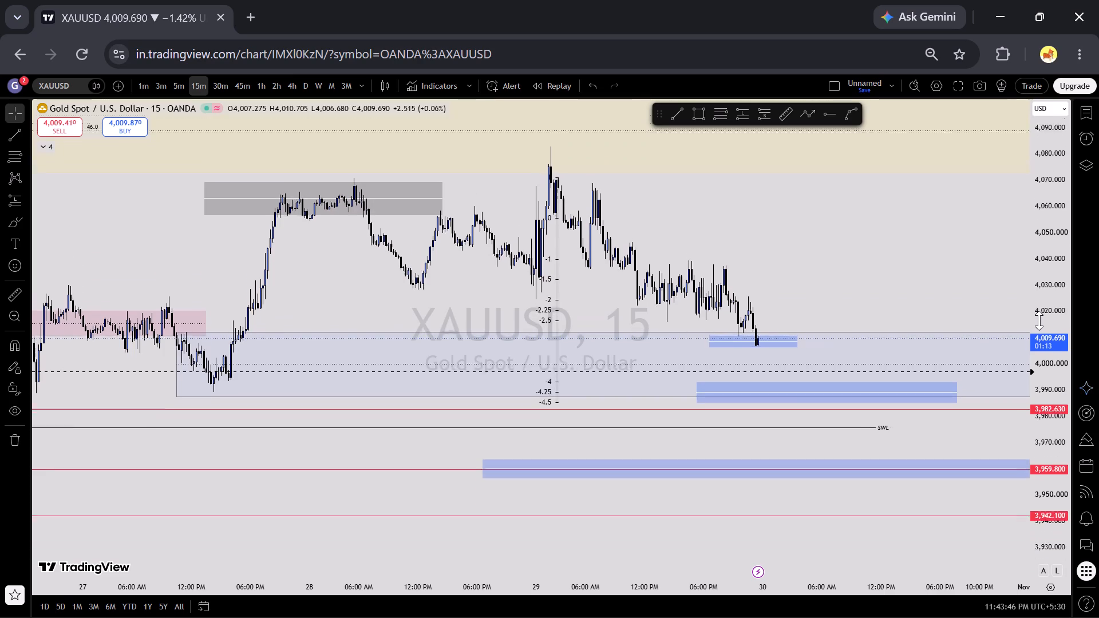
pyautogui.scroll(2, 1039, 320)
pyautogui.scroll(-3, 1039, 320)
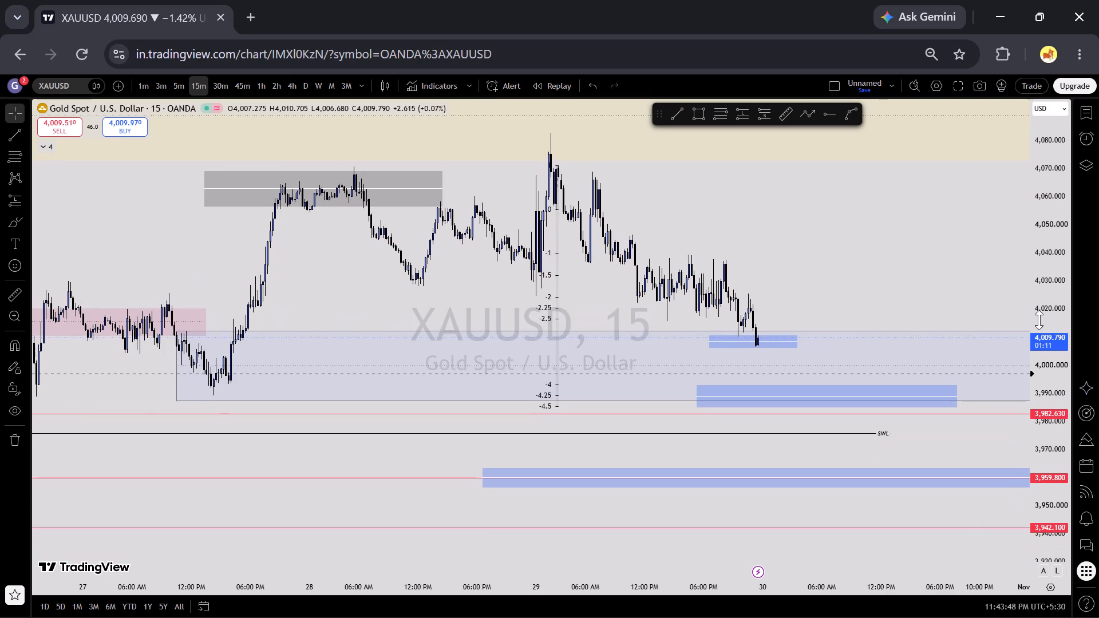
pyautogui.scroll(-6, 959, 257)
pyautogui.scroll(5, 956, 257)
pyautogui.scroll(6, 1066, 312)
pyautogui.scroll(-7, 1066, 311)
pyautogui.scroll(6, 929, 279)
pyautogui.scroll(-4, 896, 269)
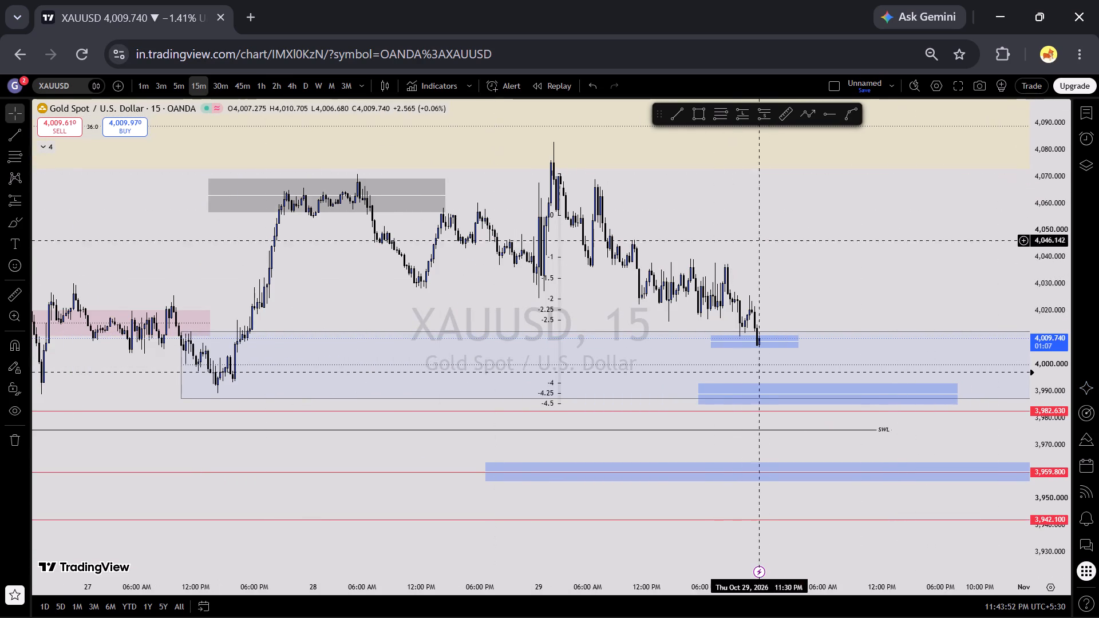
pyautogui.scroll(-6, 869, 260)
pyautogui.scroll(11, 1066, 337)
pyautogui.moveTo(968, 236); pyautogui.dragTo(985, 303)
pyautogui.scroll(3, 992, 295)
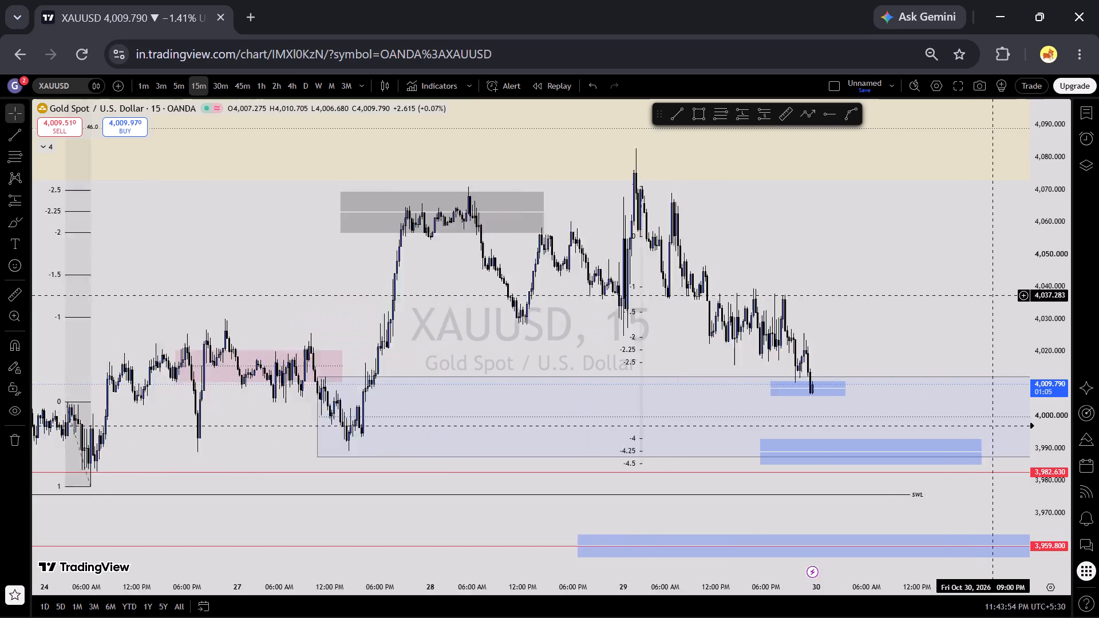
pyautogui.scroll(3, 992, 295)
pyautogui.scroll(-20, 1035, 285)
pyautogui.scroll(-4, 886, 266)
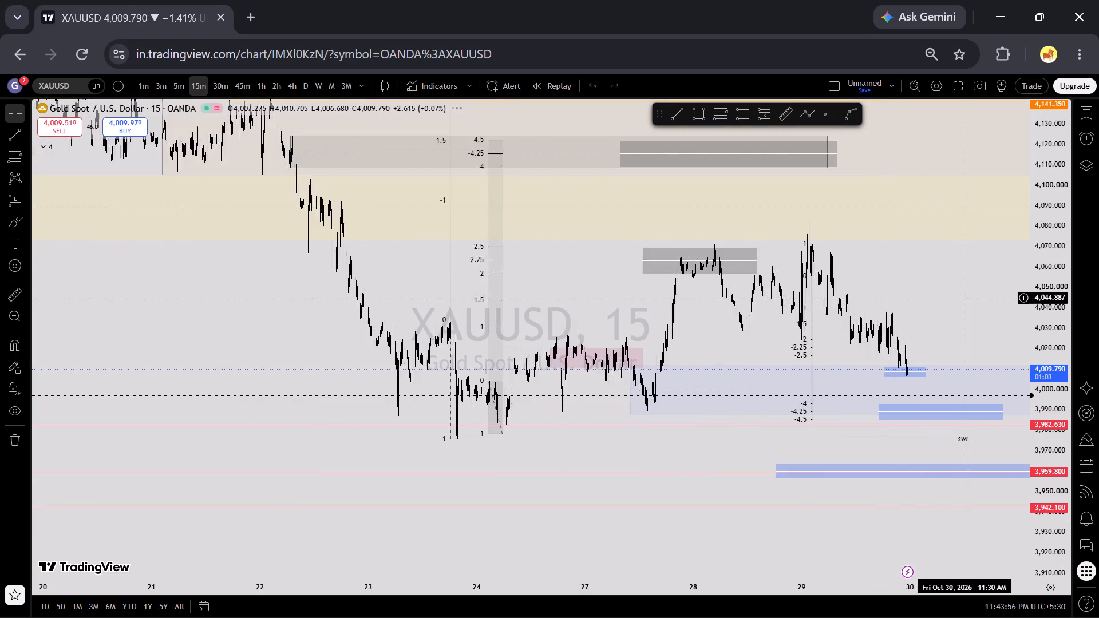
pyautogui.scroll(6, 966, 298)
pyautogui.scroll(-8, 1023, 311)
pyautogui.scroll(6, 1021, 311)
pyautogui.scroll(-5, 1019, 311)
pyautogui.scroll(6, 1019, 311)
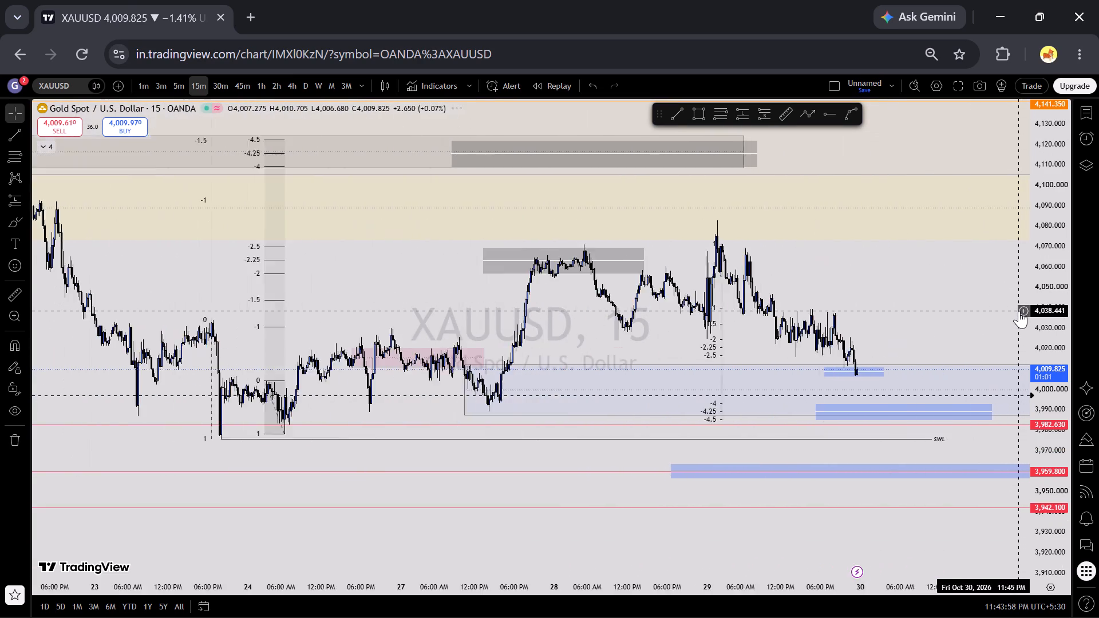
pyautogui.scroll(-4, 1019, 311)
pyautogui.scroll(9, 1052, 298)
pyautogui.scroll(-13, 1055, 303)
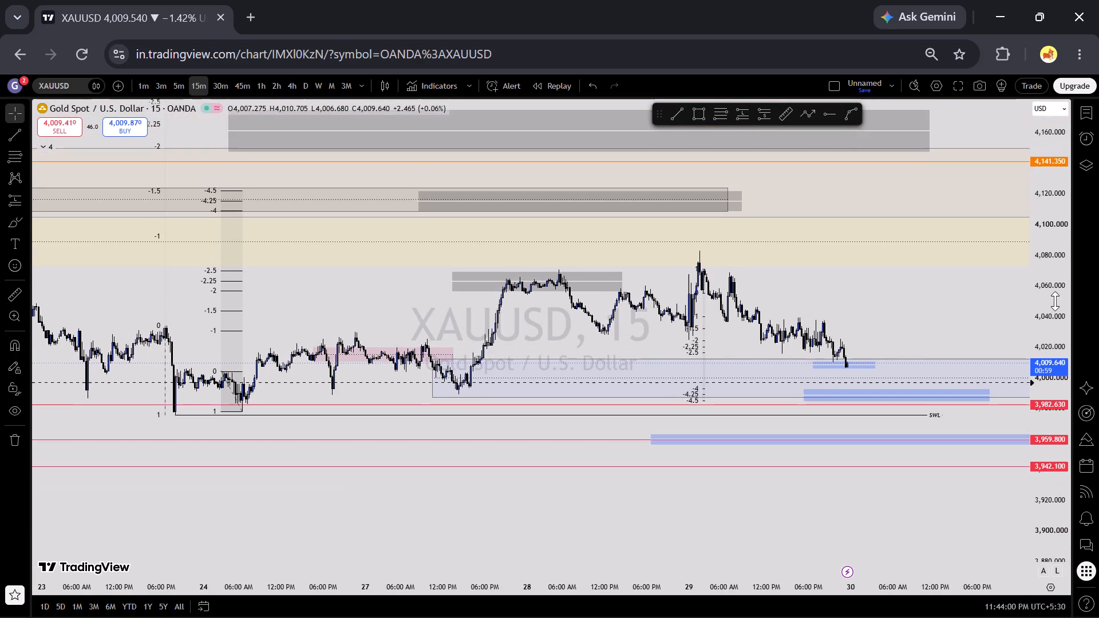
pyautogui.scroll(-12, 1025, 295)
pyautogui.scroll(5, 1023, 294)
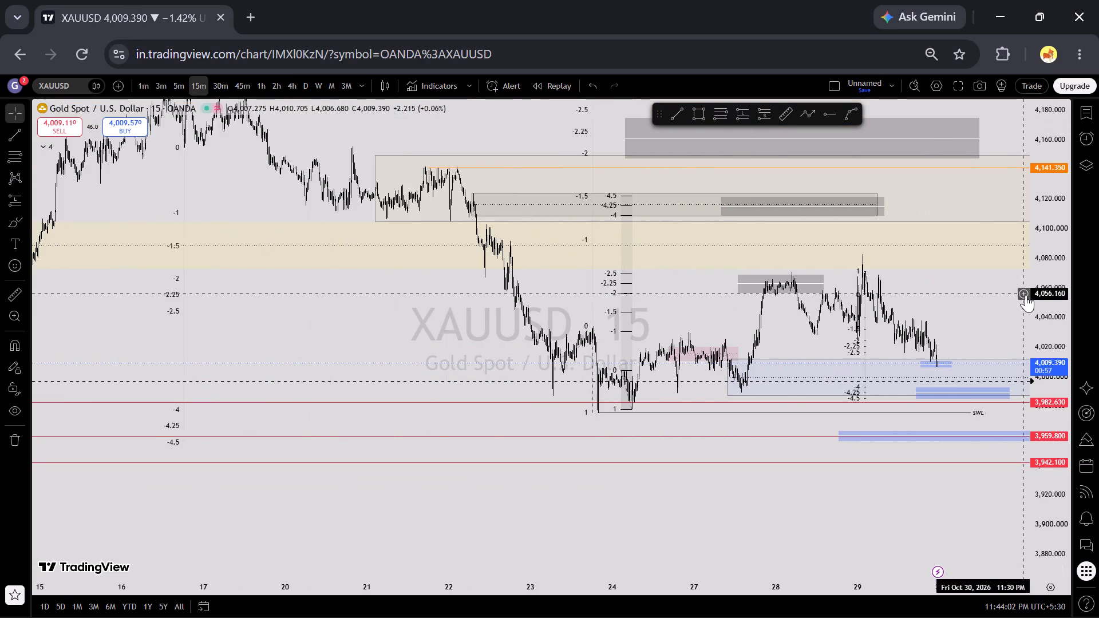
pyautogui.scroll(2, 1043, 303)
pyautogui.scroll(-3, 1043, 303)
pyautogui.scroll(-7, 986, 299)
pyautogui.scroll(7, 986, 299)
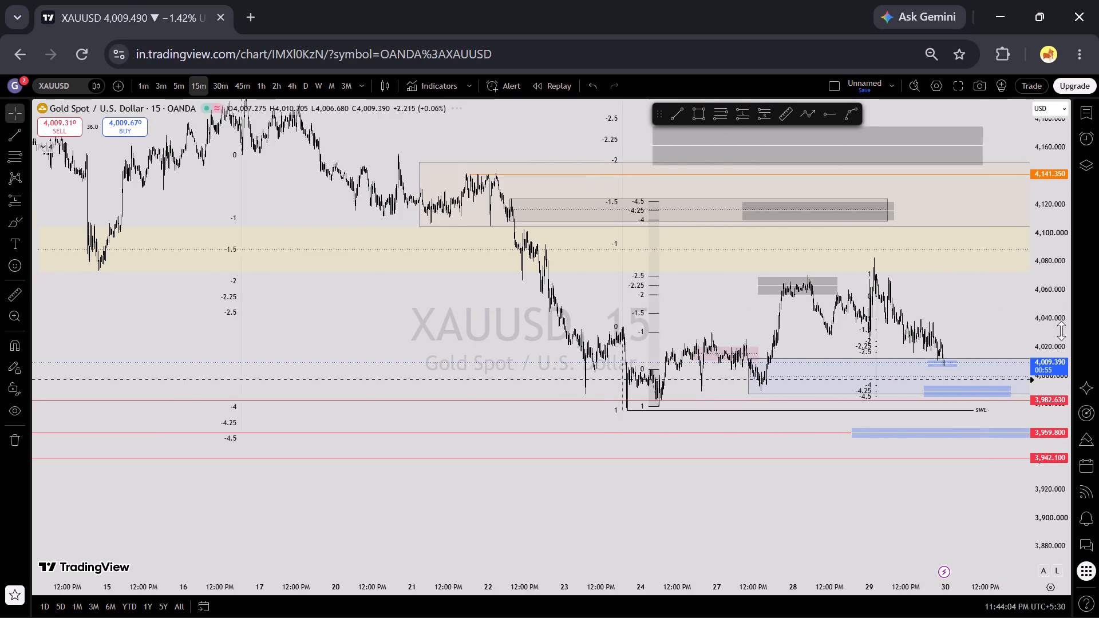
pyautogui.scroll(15, 1061, 331)
pyautogui.scroll(4, 983, 313)
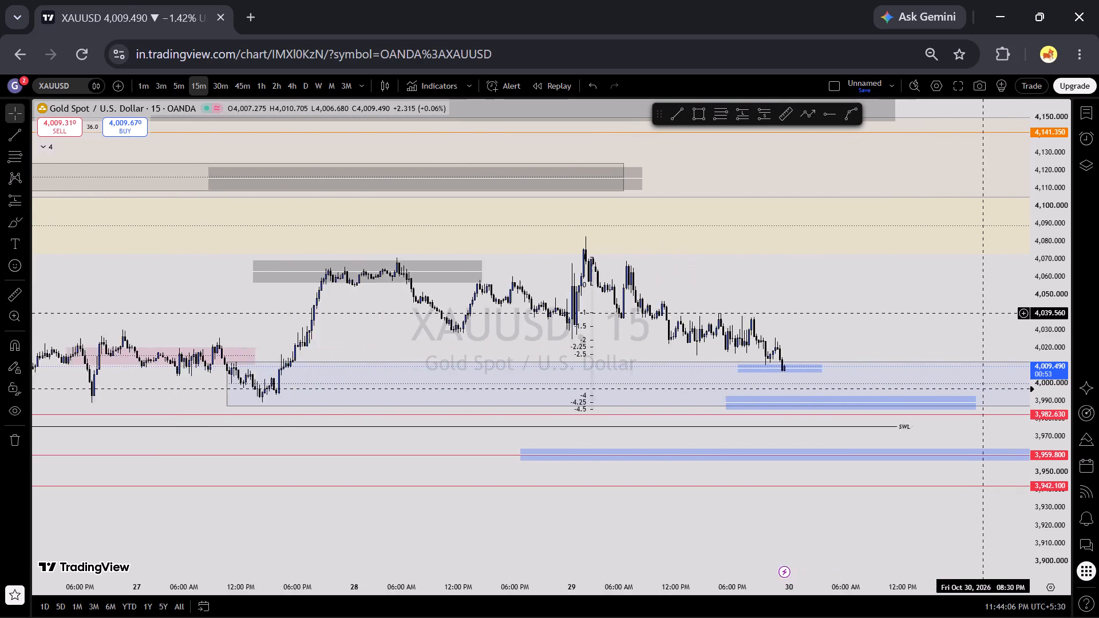
pyautogui.scroll(1, 983, 313)
# Open the FreeChart site in a new browser tab.
pyautogui.click(256, 17)
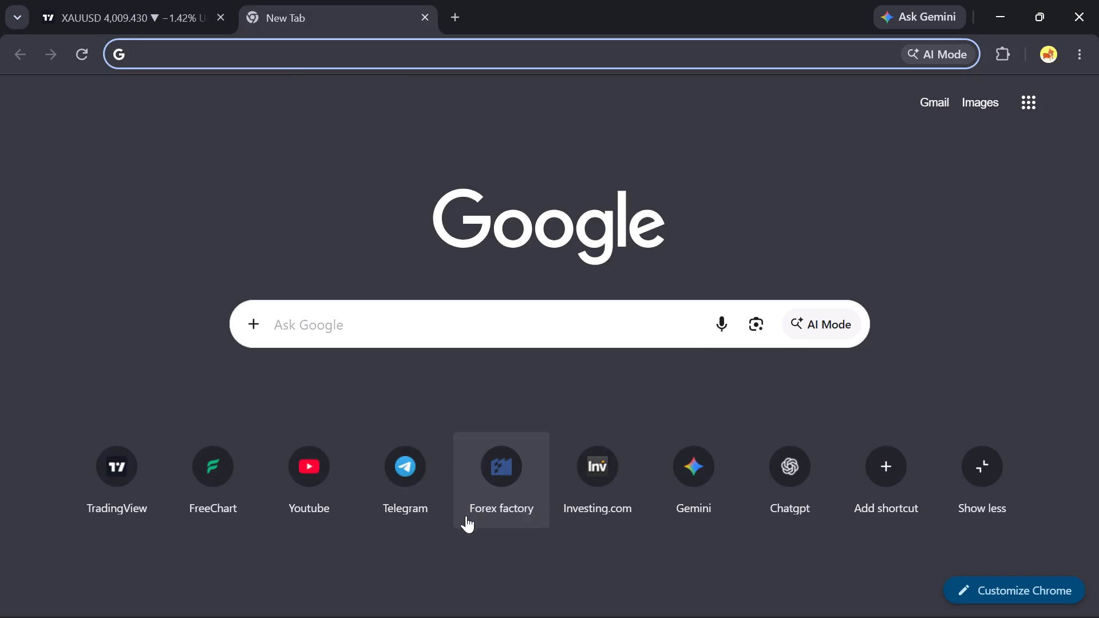
pyautogui.click(216, 466)
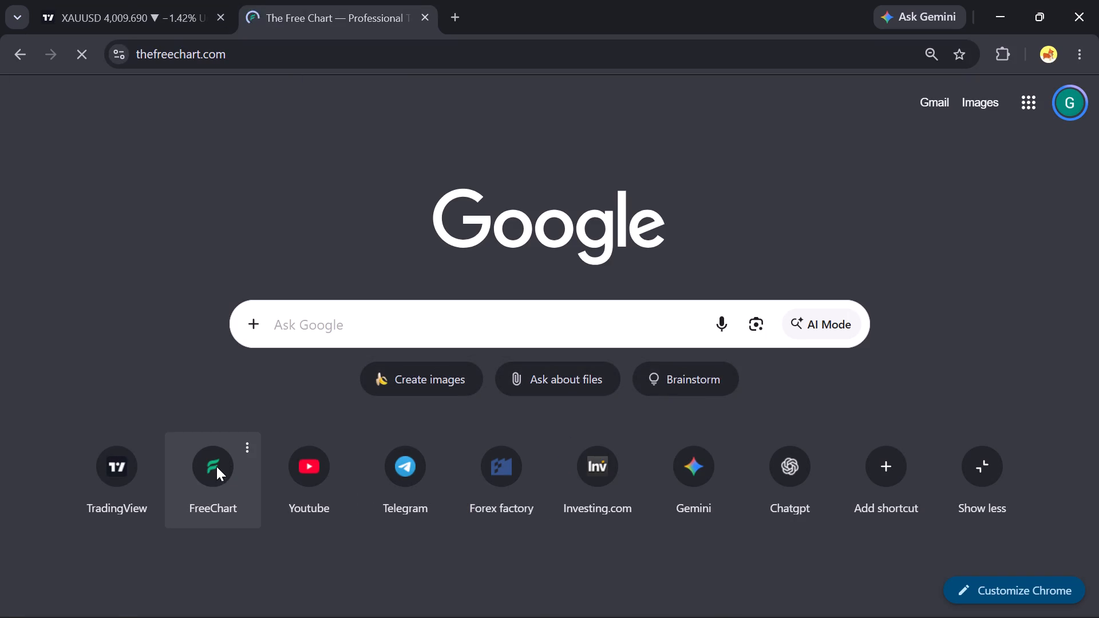
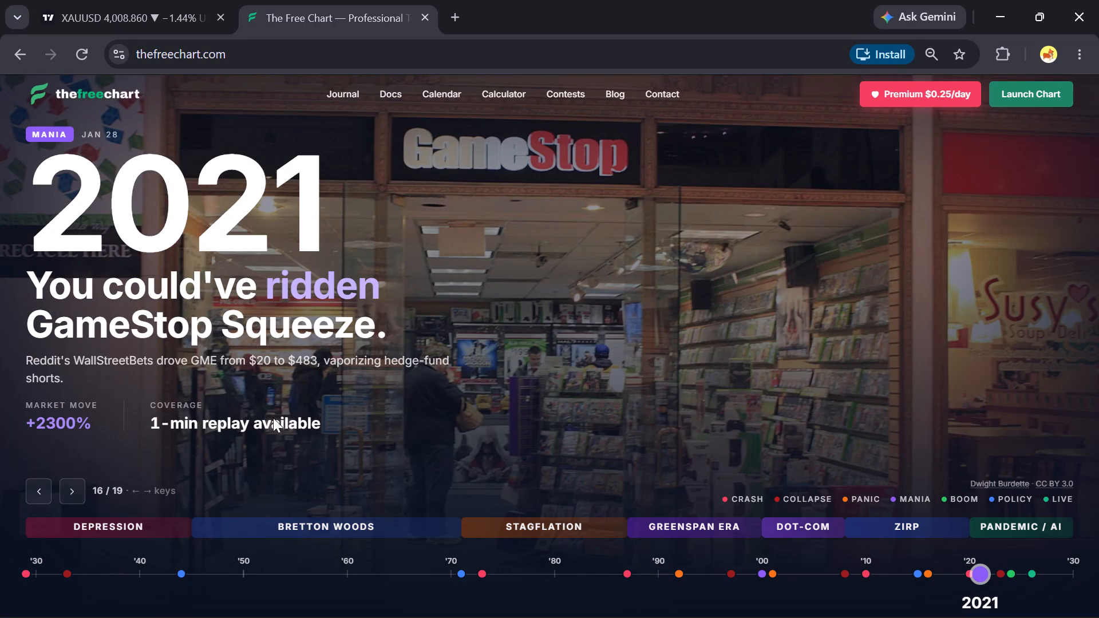
# Launch the chart workspace and dismiss the friend-invite and trading-contest pop-ups, closing the stray advert tab.
pyautogui.click(1023, 101)
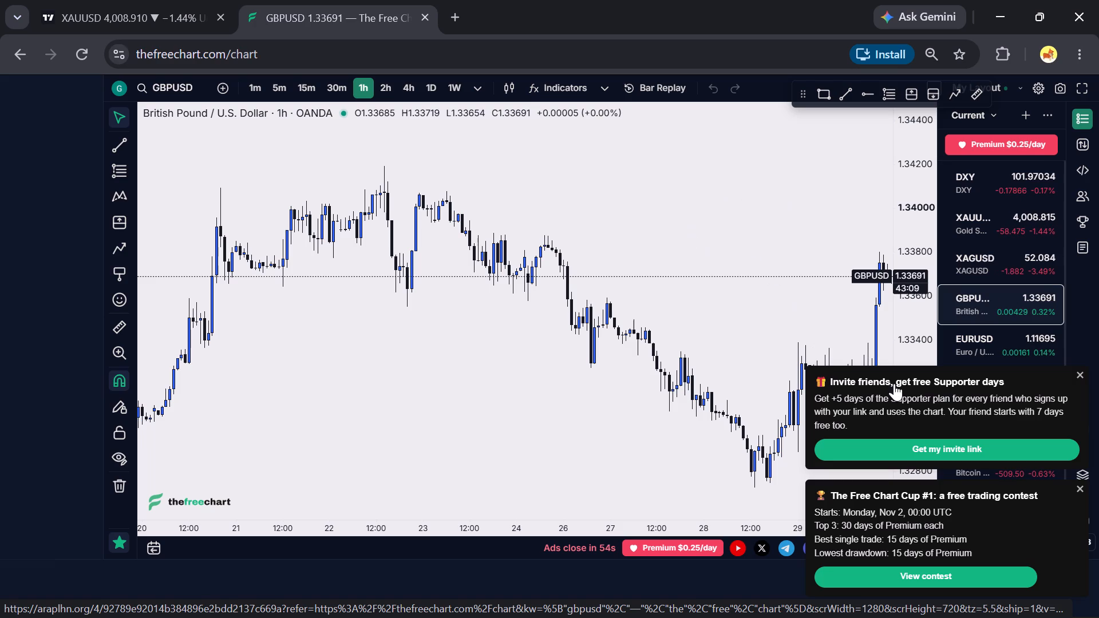
pyautogui.click(1082, 376)
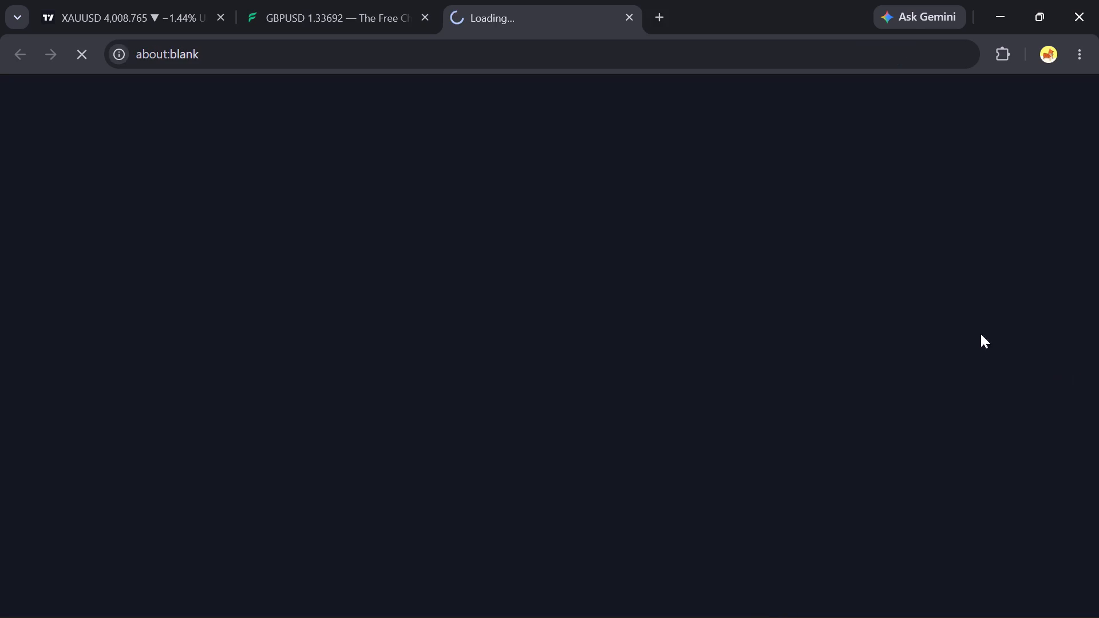
pyautogui.click(627, 18)
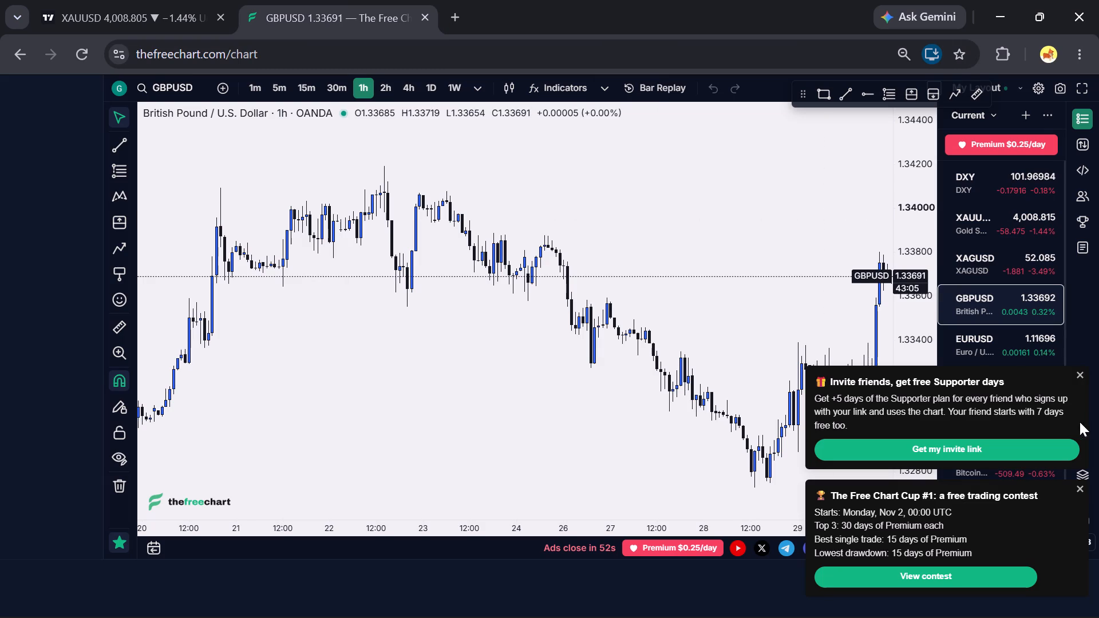
pyautogui.click(1082, 373)
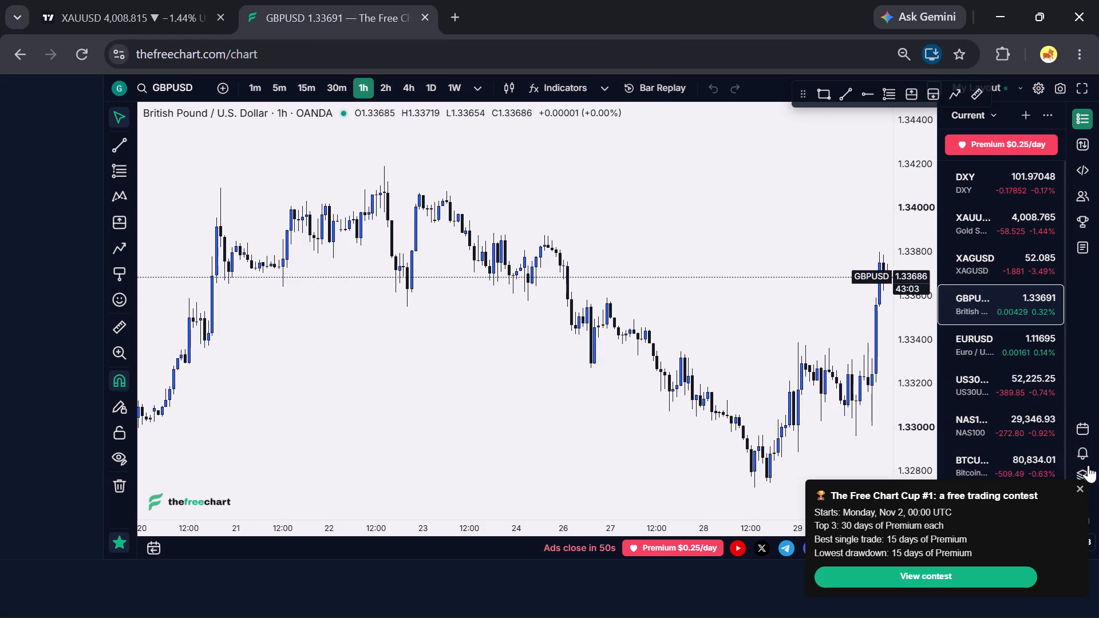
pyautogui.click(1078, 485)
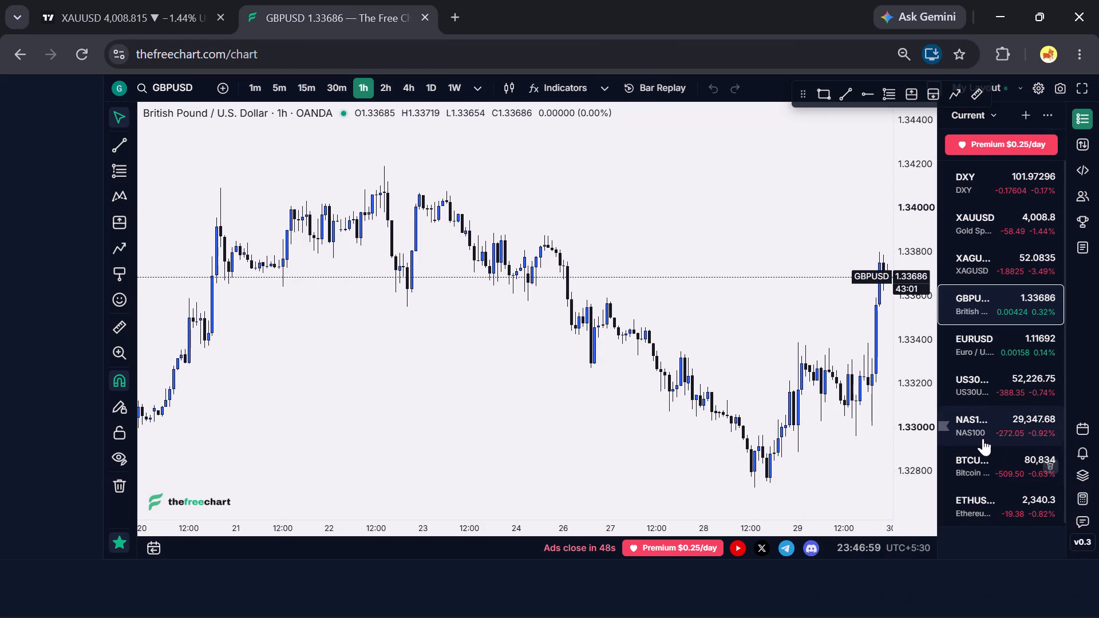
# Switch the chart from GBPUSD to XAUUSD using the watchlist, closing the advert tab.
pyautogui.scroll(-3, 980, 380)
pyautogui.scroll(2, 828, 382)
pyautogui.scroll(-3, 827, 380)
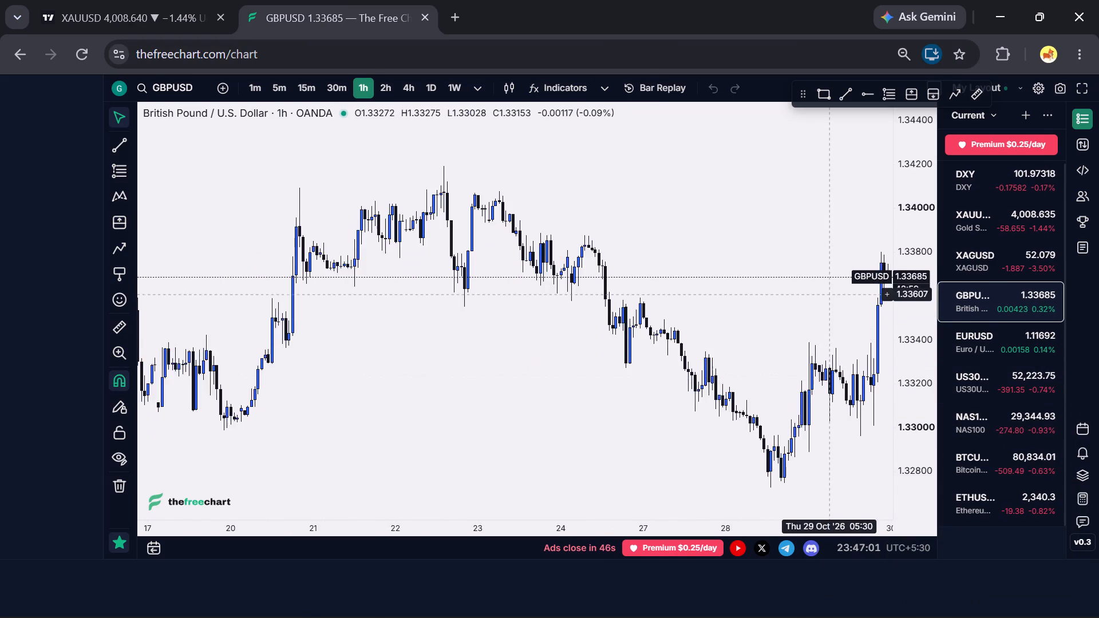
pyautogui.moveTo(829, 288); pyautogui.dragTo(619, 259)
pyautogui.scroll(-5, 661, 264)
pyautogui.click(1031, 232)
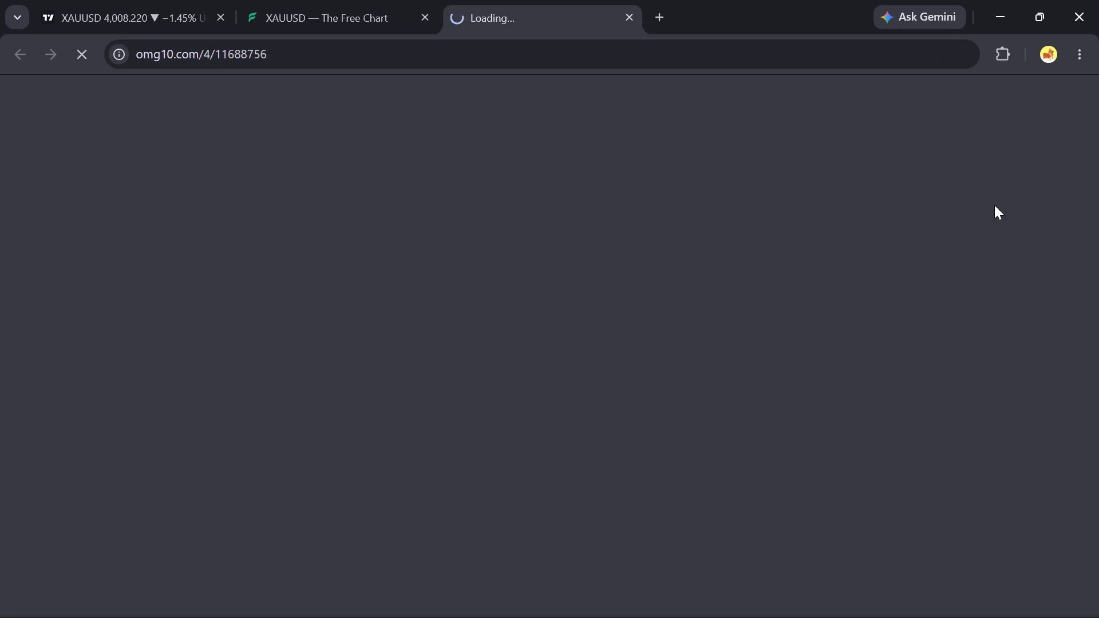
pyautogui.click(629, 17)
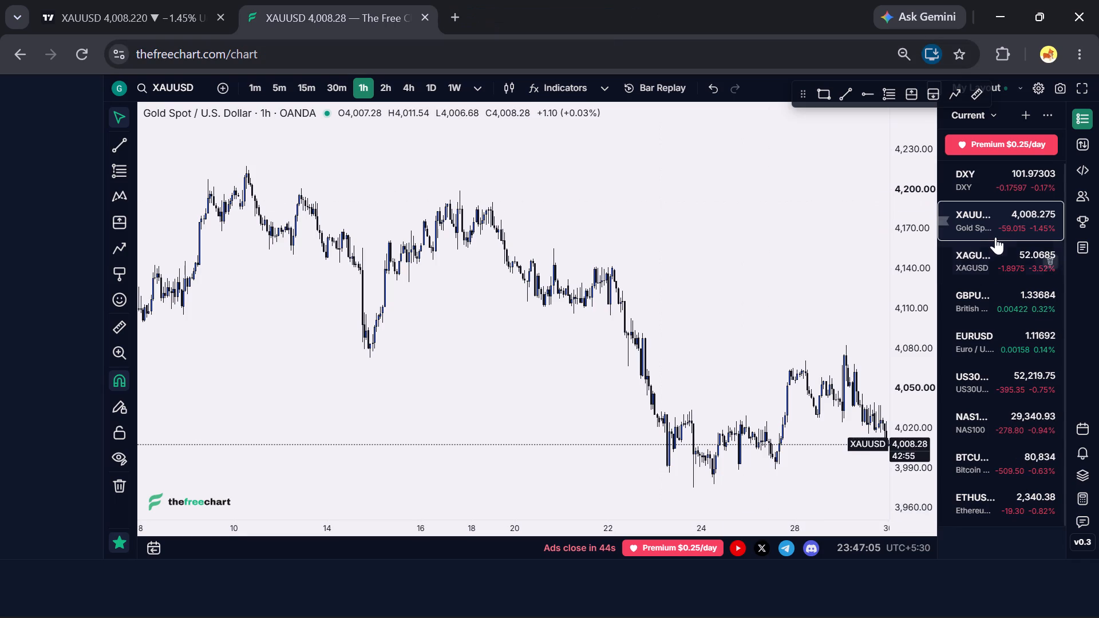
pyautogui.click(987, 227)
pyautogui.click(985, 250)
pyautogui.click(983, 228)
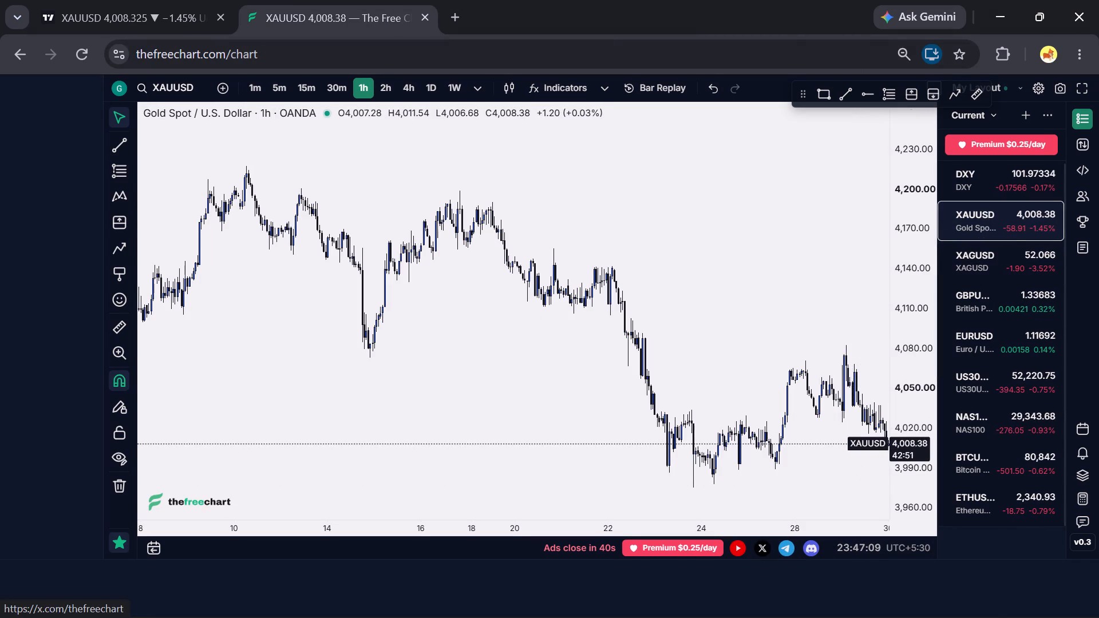
# Reload the chart page and hide the watchlist to widen the XAUUSD chart.
pyautogui.scroll(1, 574, 444)
pyautogui.moveTo(709, 257); pyautogui.dragTo(715, 278)
pyautogui.scroll(4, 711, 280)
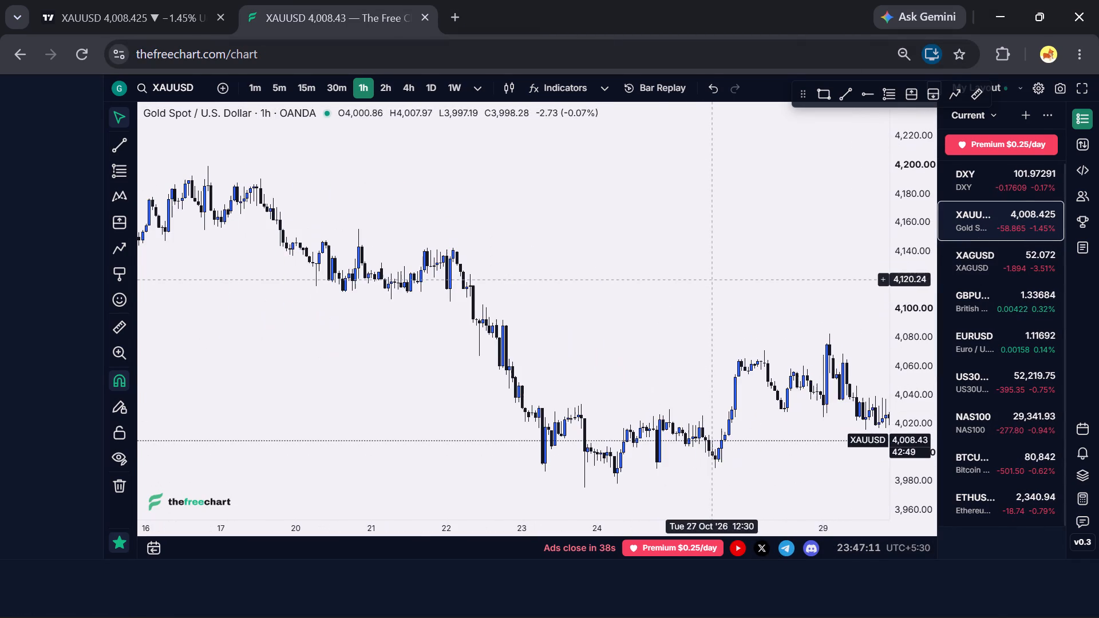
pyautogui.moveTo(587, 256); pyautogui.dragTo(724, 222)
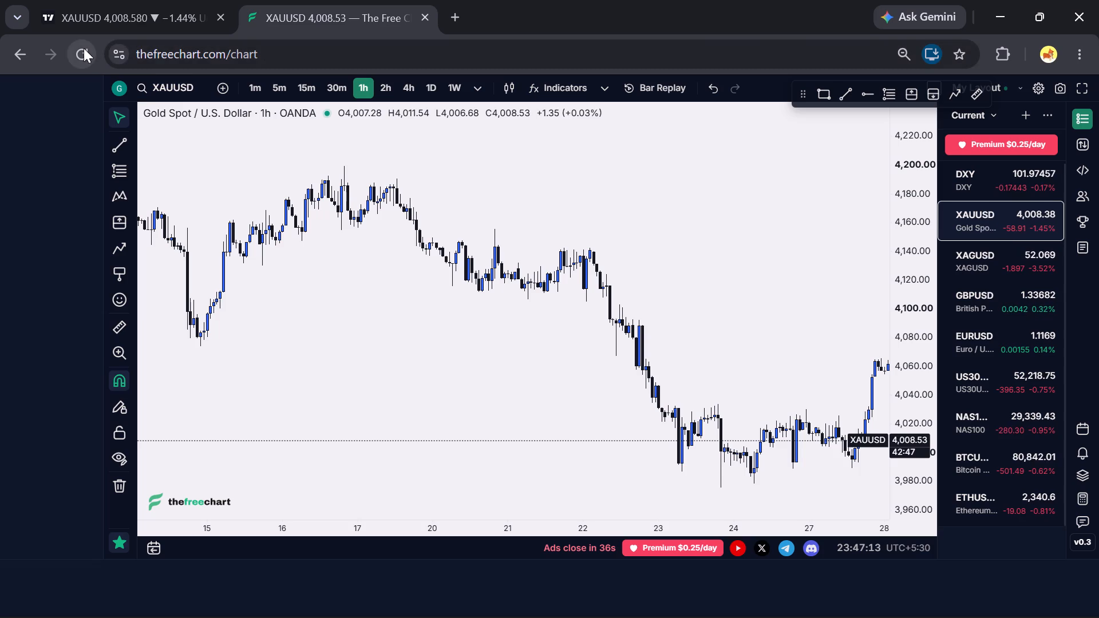
pyautogui.click(84, 48)
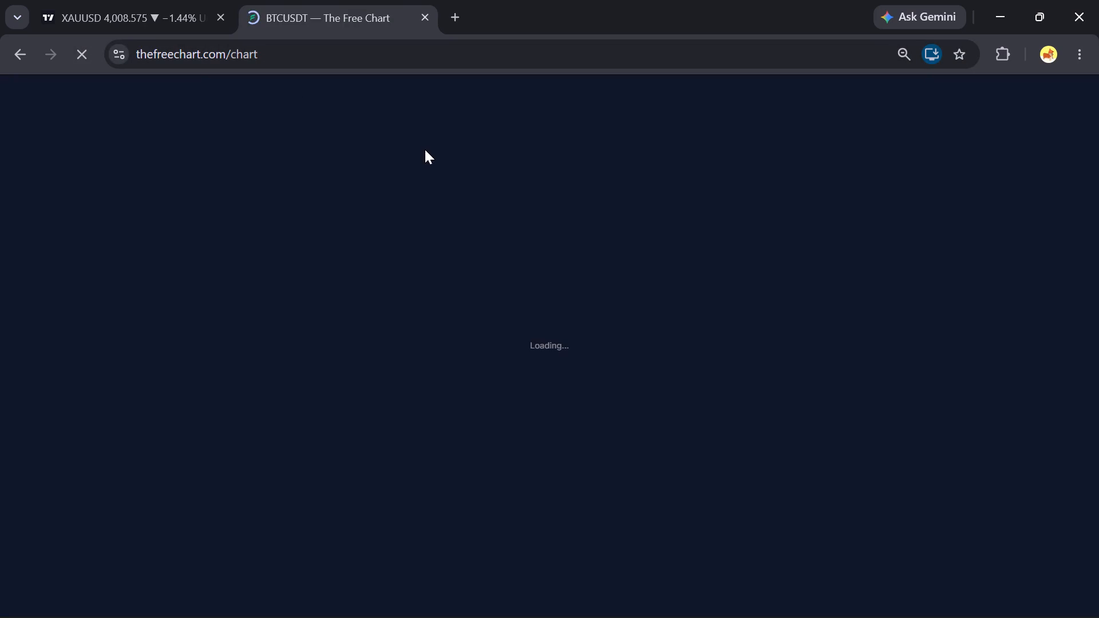
pyautogui.scroll(4, 634, 196)
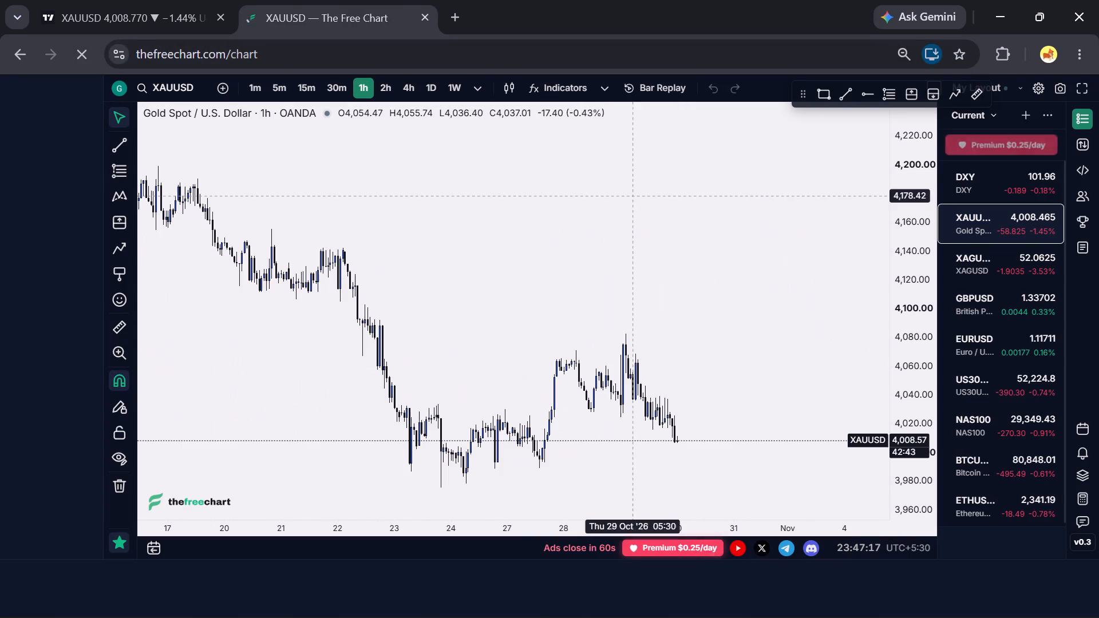
pyautogui.click(1079, 114)
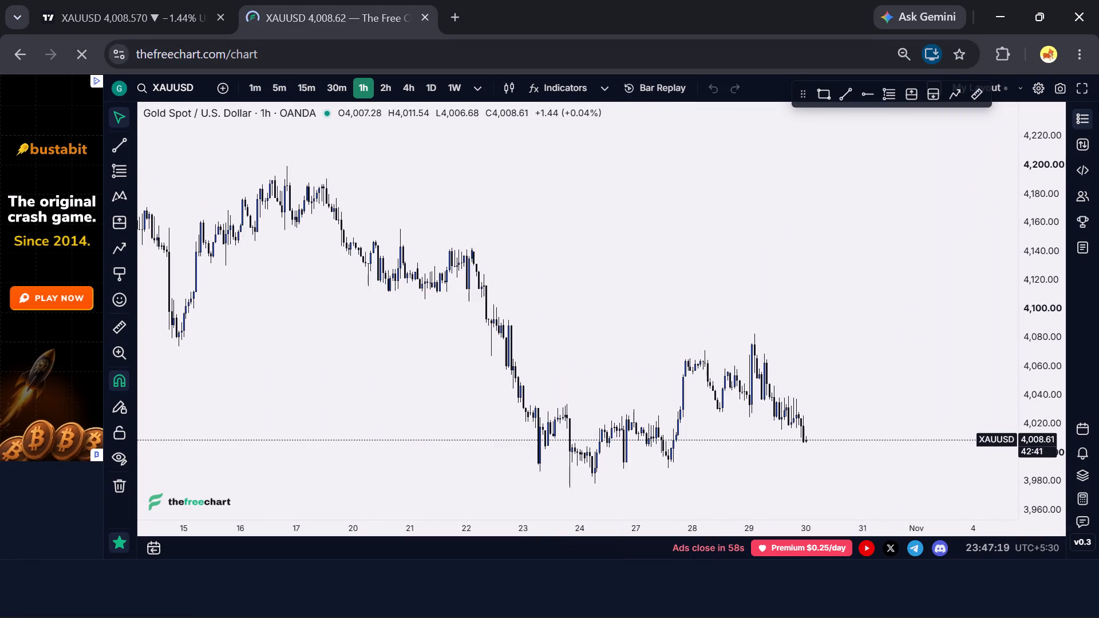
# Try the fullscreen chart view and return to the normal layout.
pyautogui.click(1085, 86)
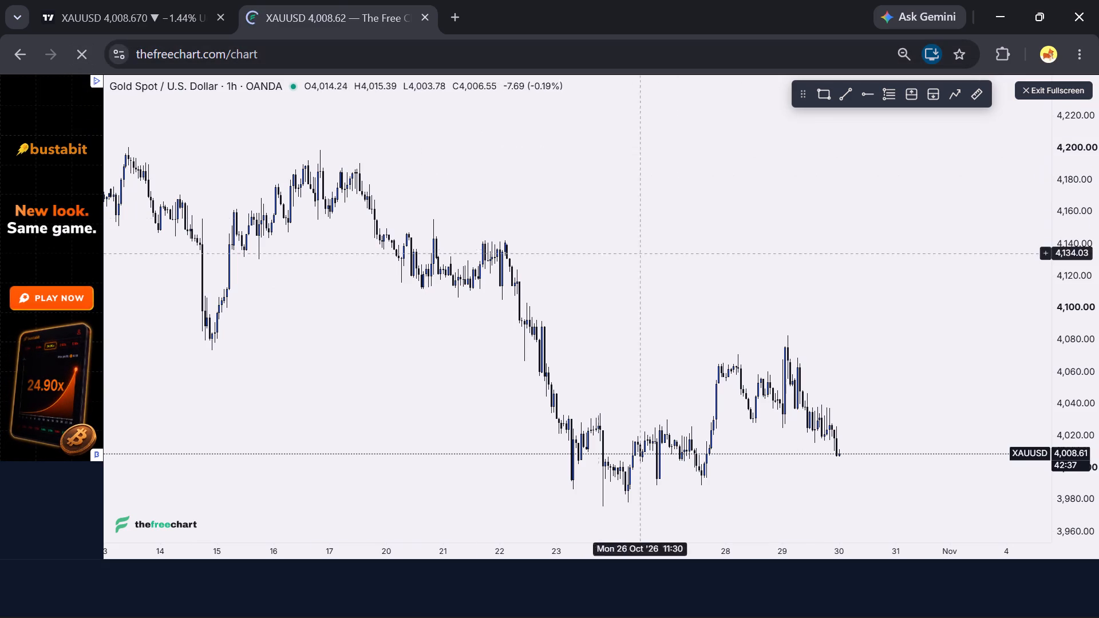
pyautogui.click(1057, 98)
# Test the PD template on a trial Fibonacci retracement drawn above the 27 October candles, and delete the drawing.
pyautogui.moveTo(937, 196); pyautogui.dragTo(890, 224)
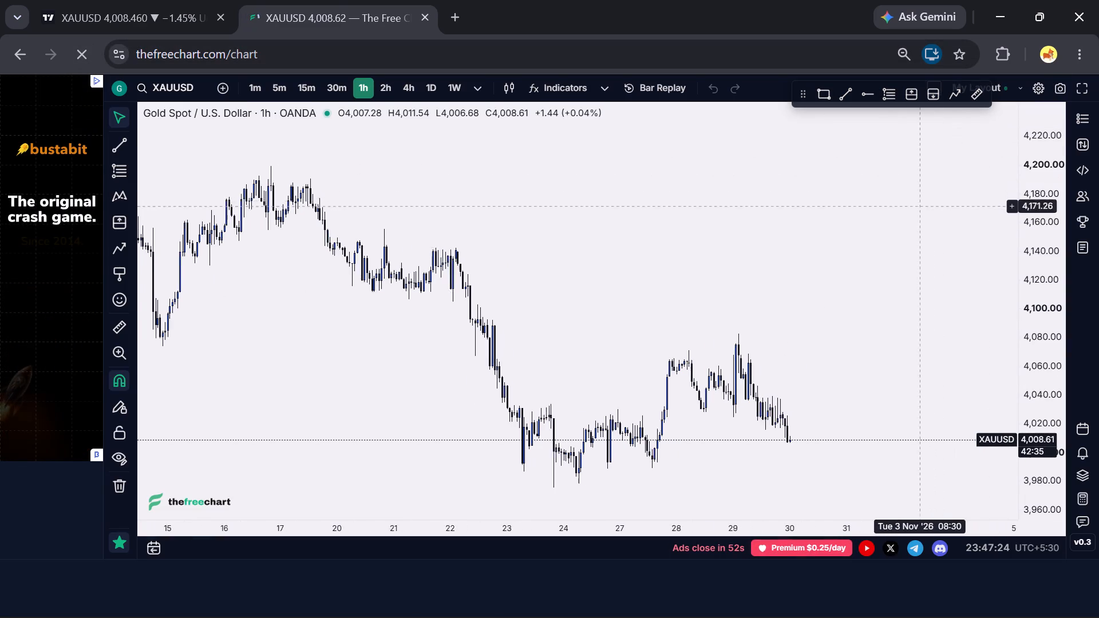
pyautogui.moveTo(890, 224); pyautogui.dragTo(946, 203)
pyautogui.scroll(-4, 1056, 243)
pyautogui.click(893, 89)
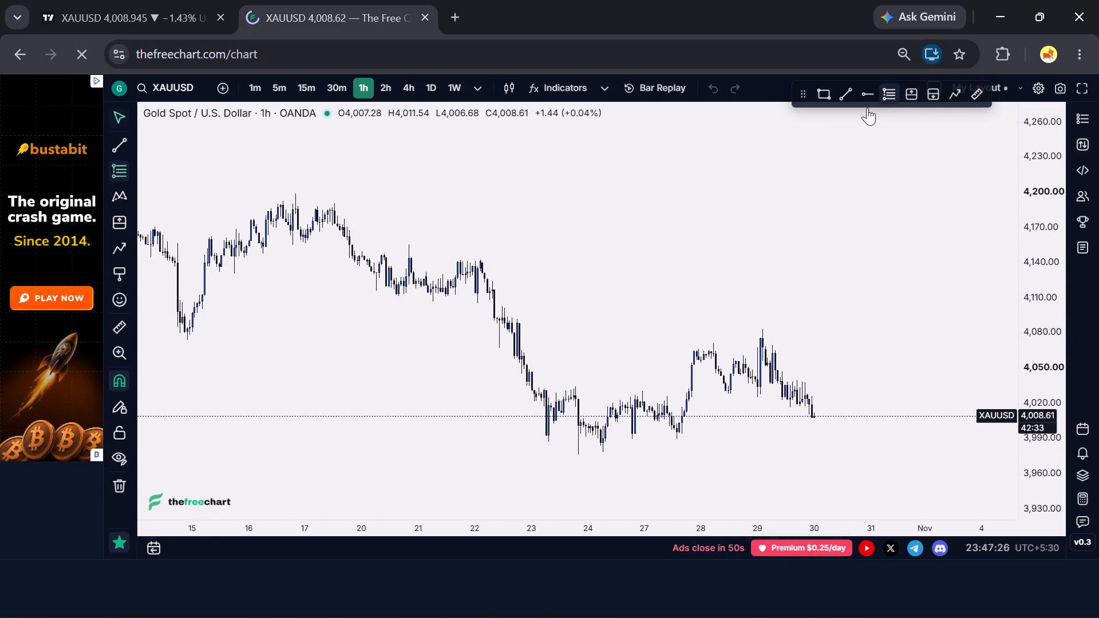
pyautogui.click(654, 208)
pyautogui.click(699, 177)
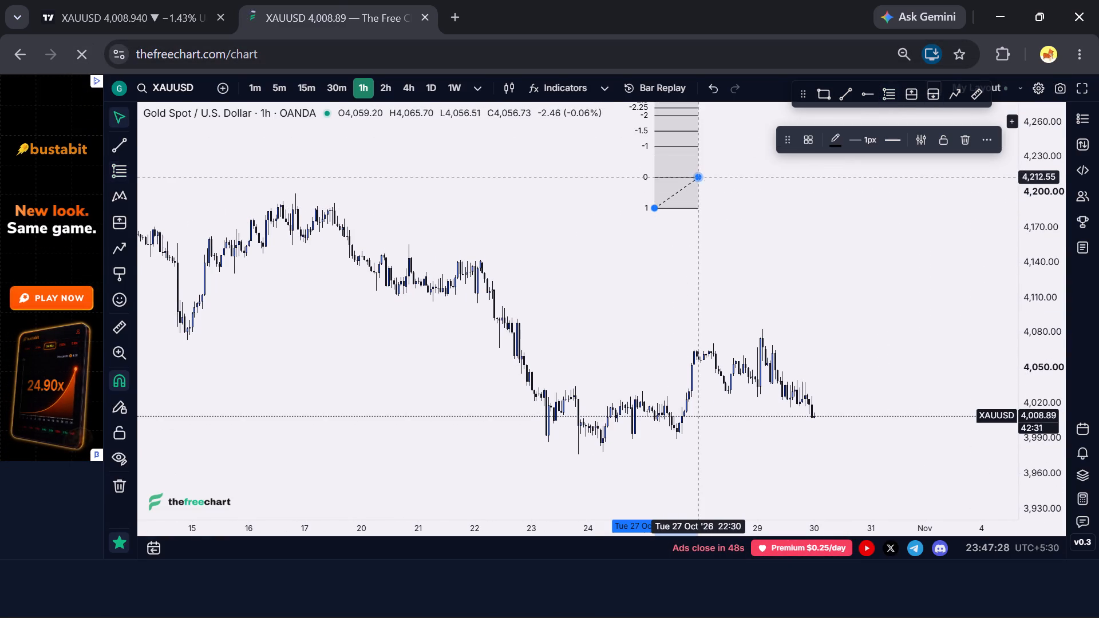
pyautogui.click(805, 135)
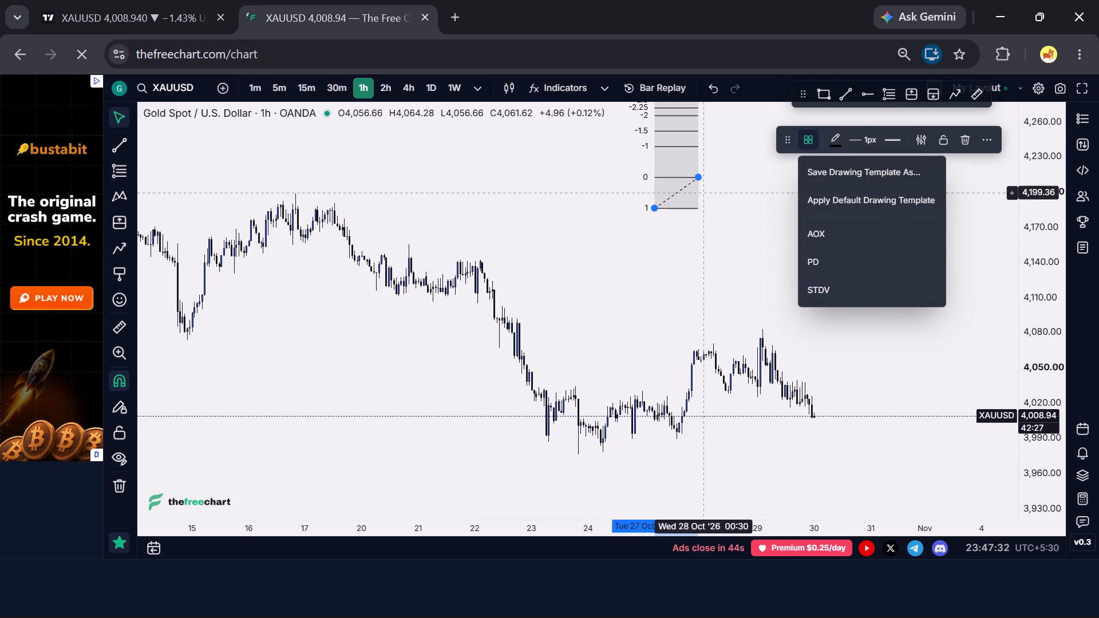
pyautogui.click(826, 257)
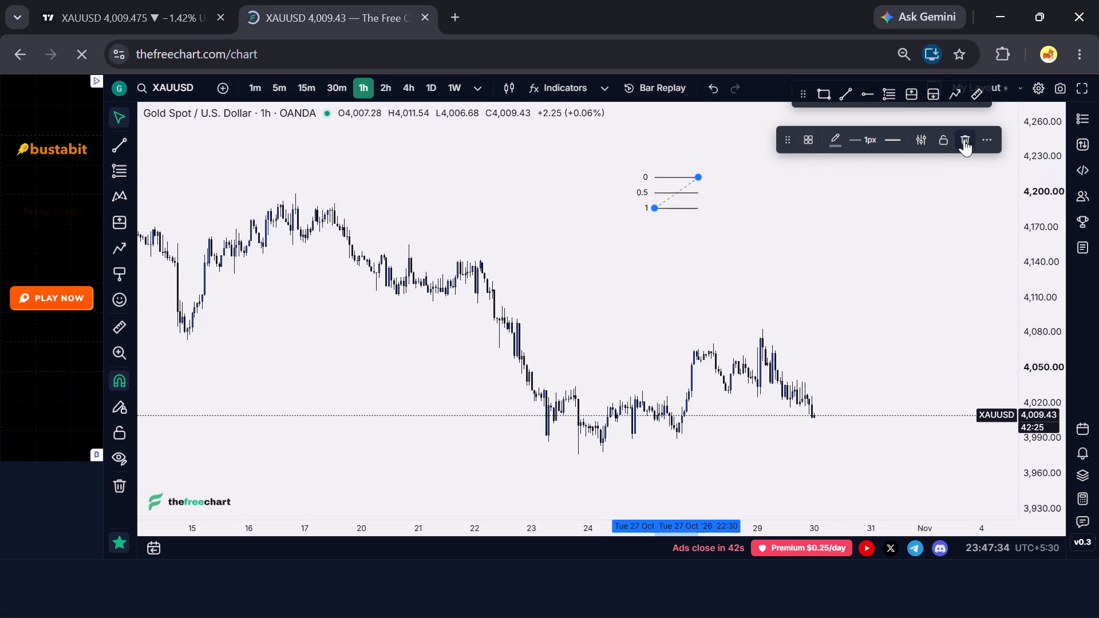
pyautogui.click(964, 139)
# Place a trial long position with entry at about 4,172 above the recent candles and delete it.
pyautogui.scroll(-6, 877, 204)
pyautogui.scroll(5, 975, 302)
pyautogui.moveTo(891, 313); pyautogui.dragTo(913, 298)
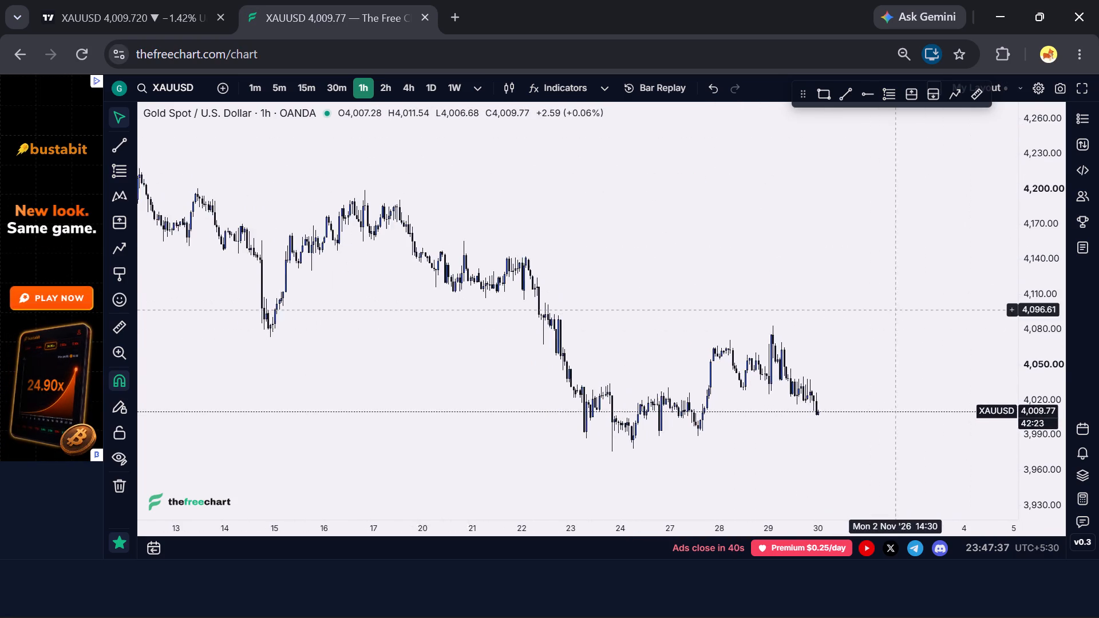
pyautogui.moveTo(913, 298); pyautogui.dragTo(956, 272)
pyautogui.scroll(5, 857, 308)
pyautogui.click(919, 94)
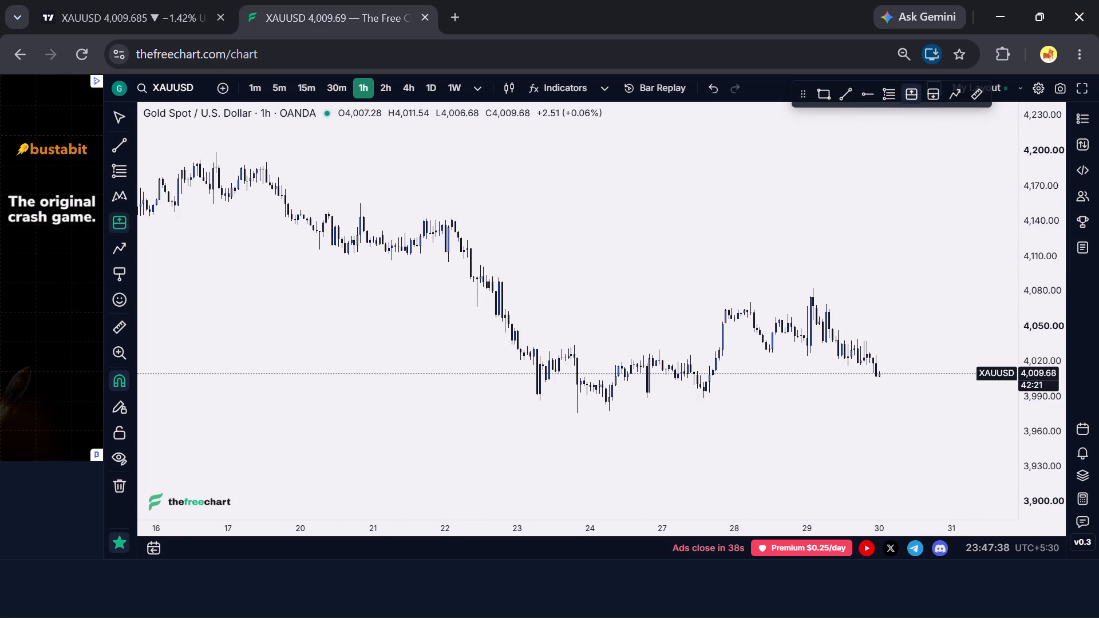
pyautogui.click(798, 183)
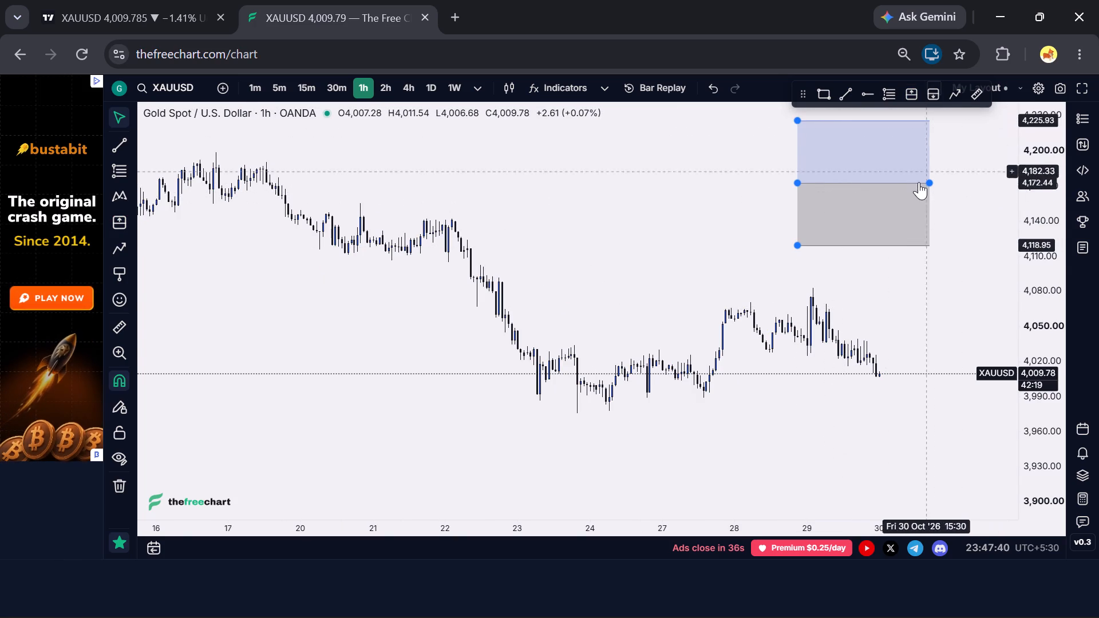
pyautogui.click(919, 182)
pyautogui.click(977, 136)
# Examine XAUUSD's wider hourly price history back to September, closing the advert tab.
pyautogui.scroll(-2, 946, 203)
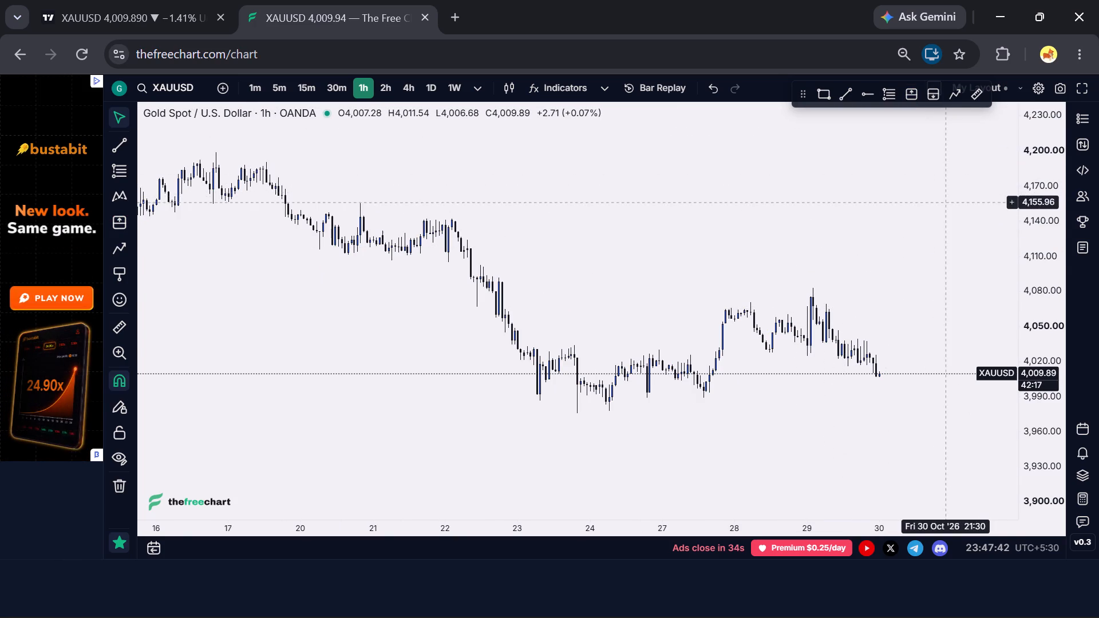
pyautogui.scroll(-4, 946, 203)
pyautogui.scroll(-5, 916, 283)
pyautogui.scroll(-4, 1039, 299)
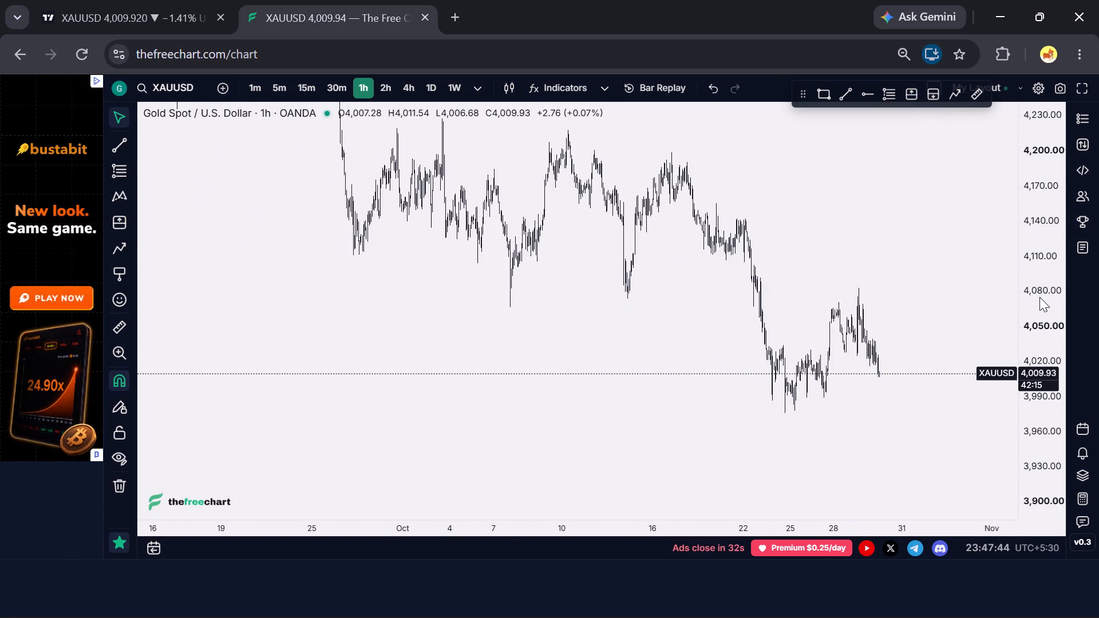
pyautogui.scroll(-14, 1055, 296)
pyautogui.scroll(7, 1044, 304)
pyautogui.moveTo(805, 243); pyautogui.dragTo(742, 257)
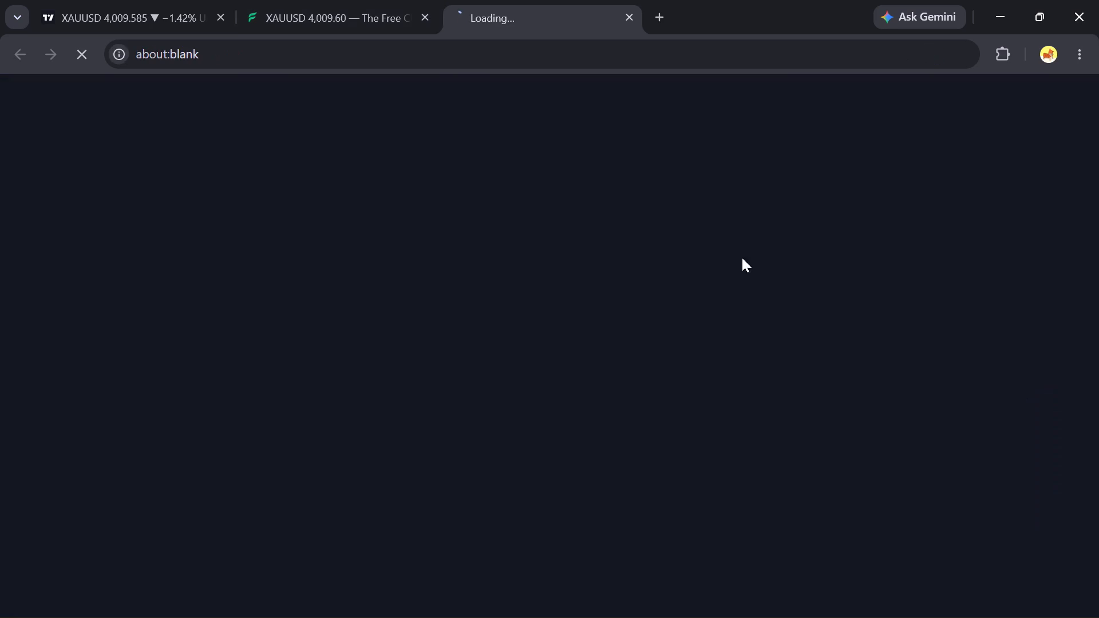
pyautogui.click(634, 19)
# Examine XAUUSD's recent hourly candles up to 30 October at closer range, closing any advert tabs.
pyautogui.scroll(6, 774, 291)
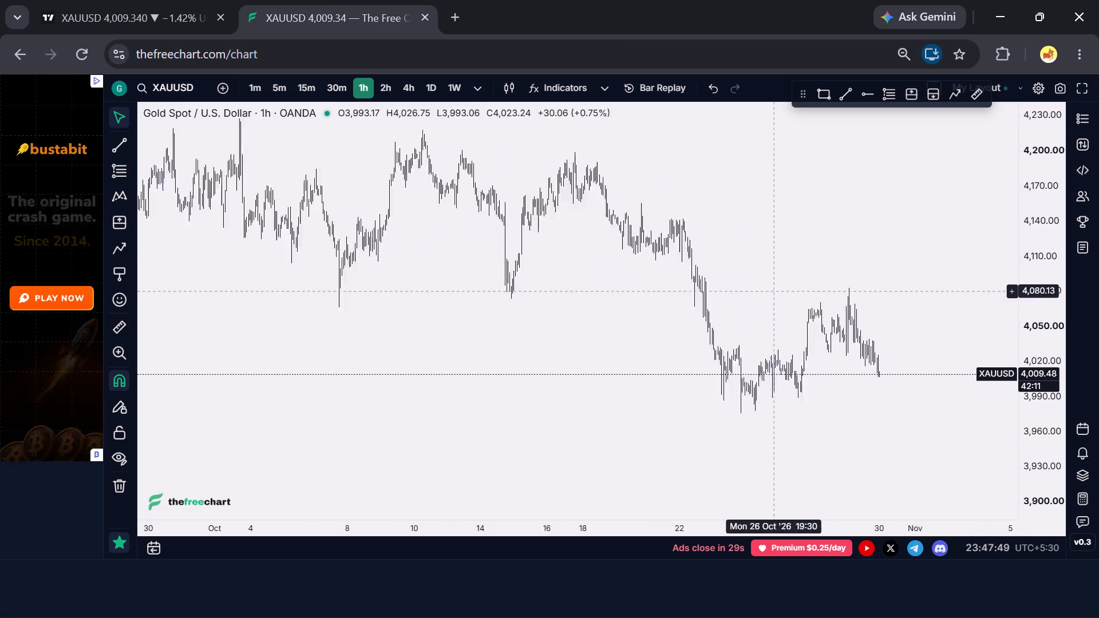
pyautogui.scroll(6, 1026, 299)
pyautogui.scroll(-6, 1026, 299)
pyautogui.scroll(7, 946, 292)
pyautogui.scroll(6, 1035, 318)
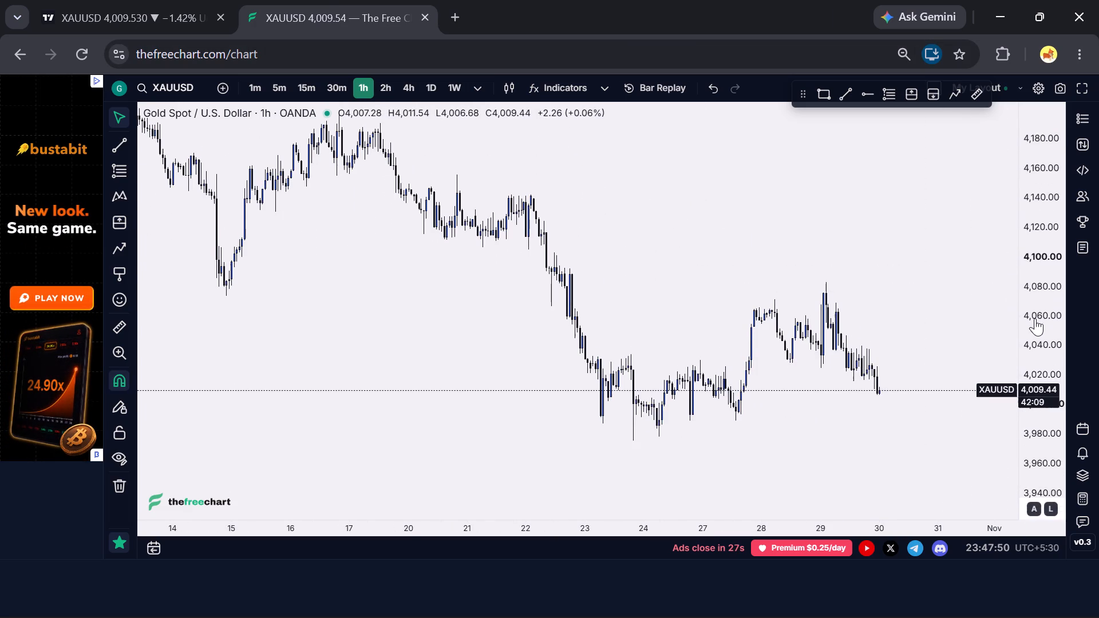
pyautogui.scroll(6, 927, 318)
pyautogui.moveTo(922, 303); pyautogui.dragTo(967, 225)
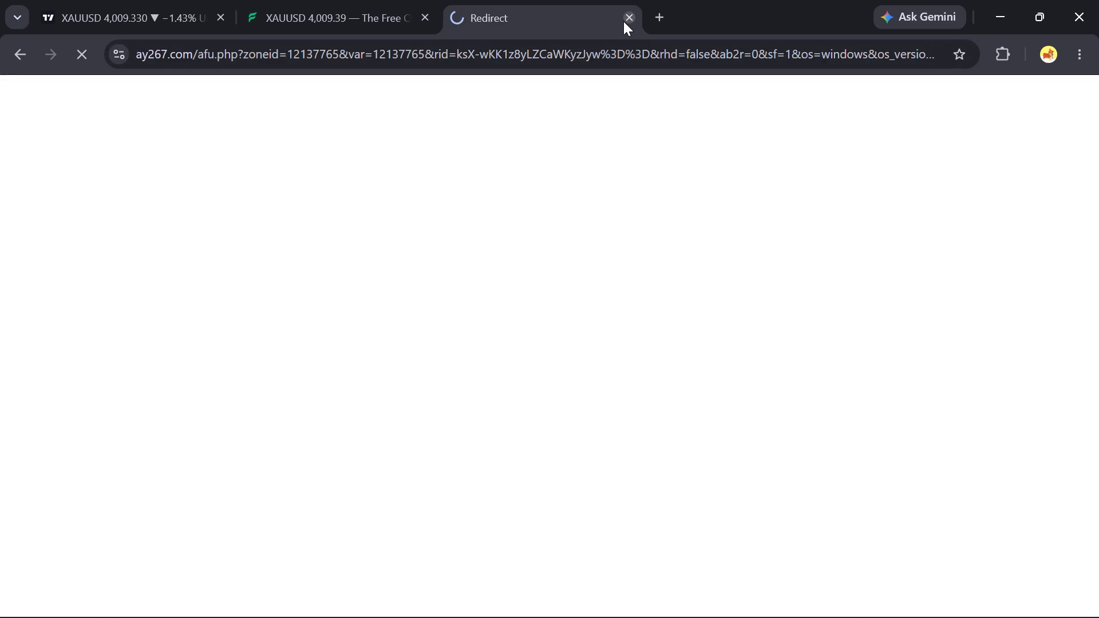
pyautogui.click(626, 17)
pyautogui.scroll(4, 796, 233)
pyautogui.moveTo(863, 255); pyautogui.dragTo(720, 214)
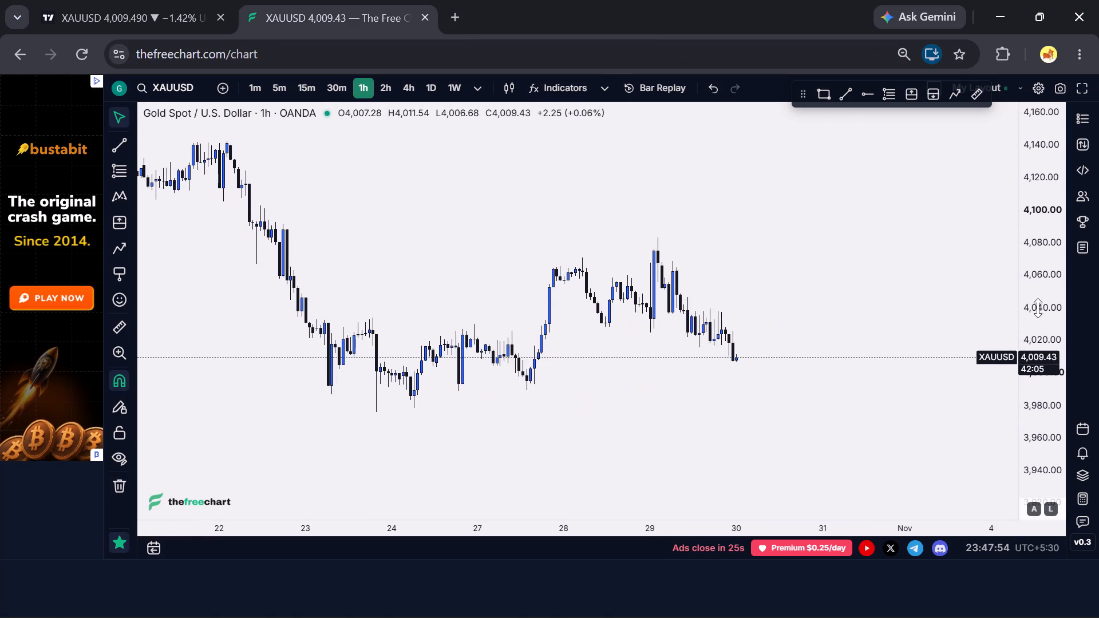
pyautogui.scroll(6, 1039, 308)
pyautogui.scroll(6, 682, 240)
pyautogui.moveTo(610, 225); pyautogui.dragTo(801, 199)
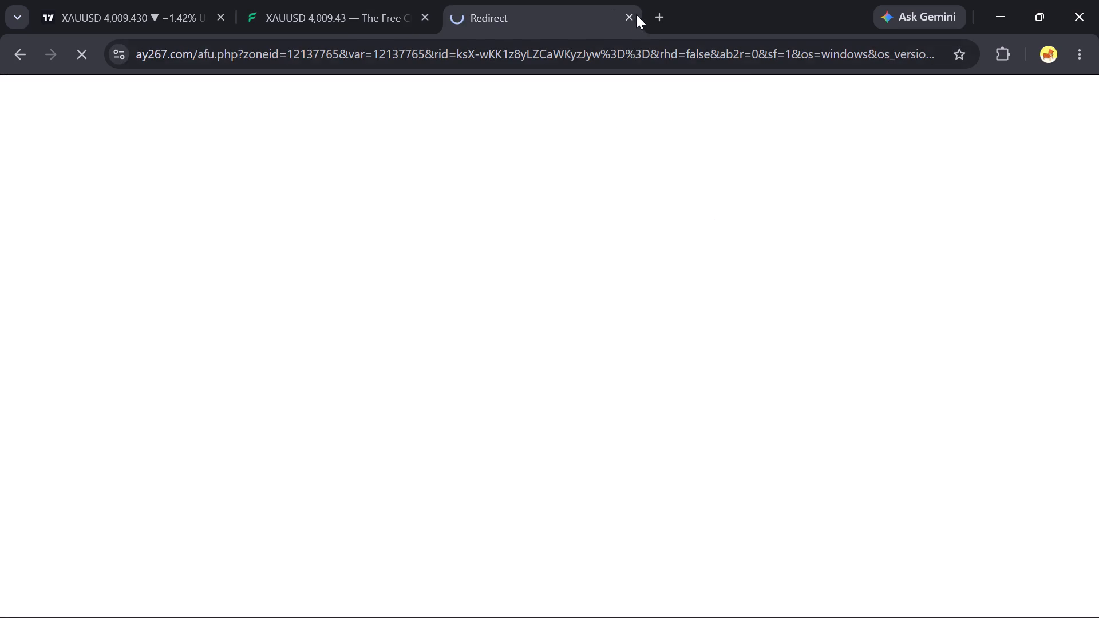
pyautogui.click(634, 13)
pyautogui.scroll(-2, 717, 174)
pyautogui.moveTo(563, 158); pyautogui.dragTo(599, 149)
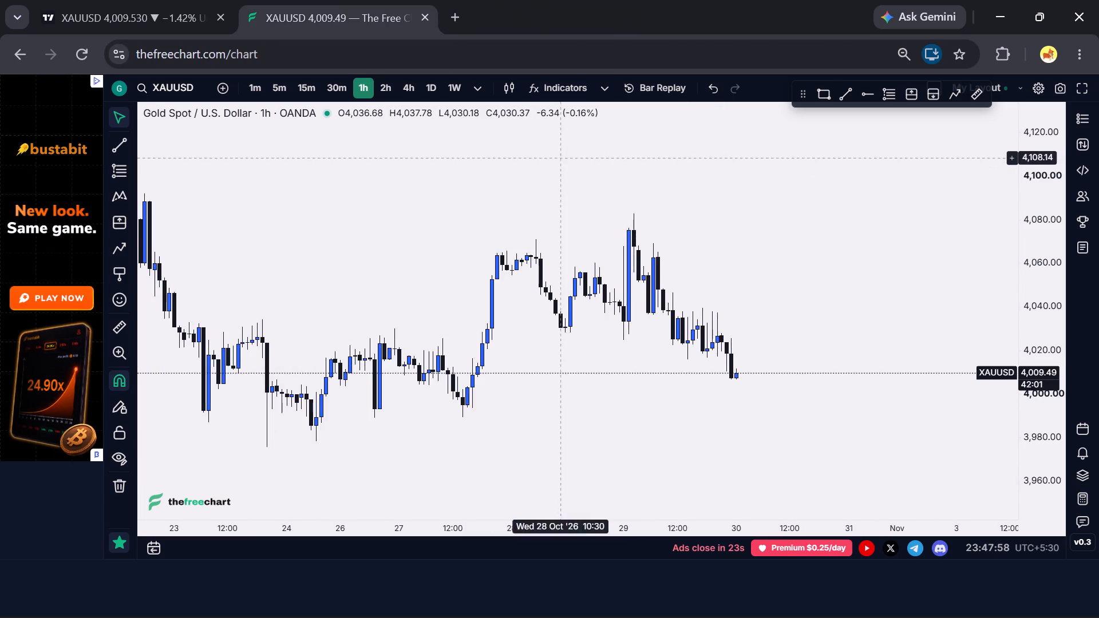
pyautogui.moveTo(599, 149); pyautogui.dragTo(707, 138)
pyautogui.scroll(6, 607, 190)
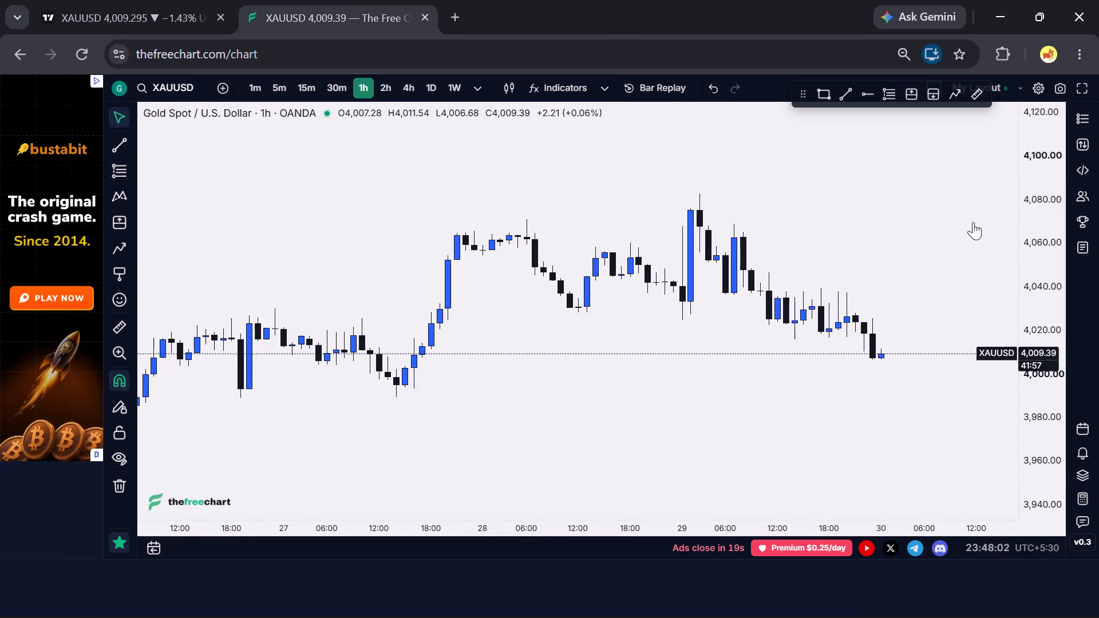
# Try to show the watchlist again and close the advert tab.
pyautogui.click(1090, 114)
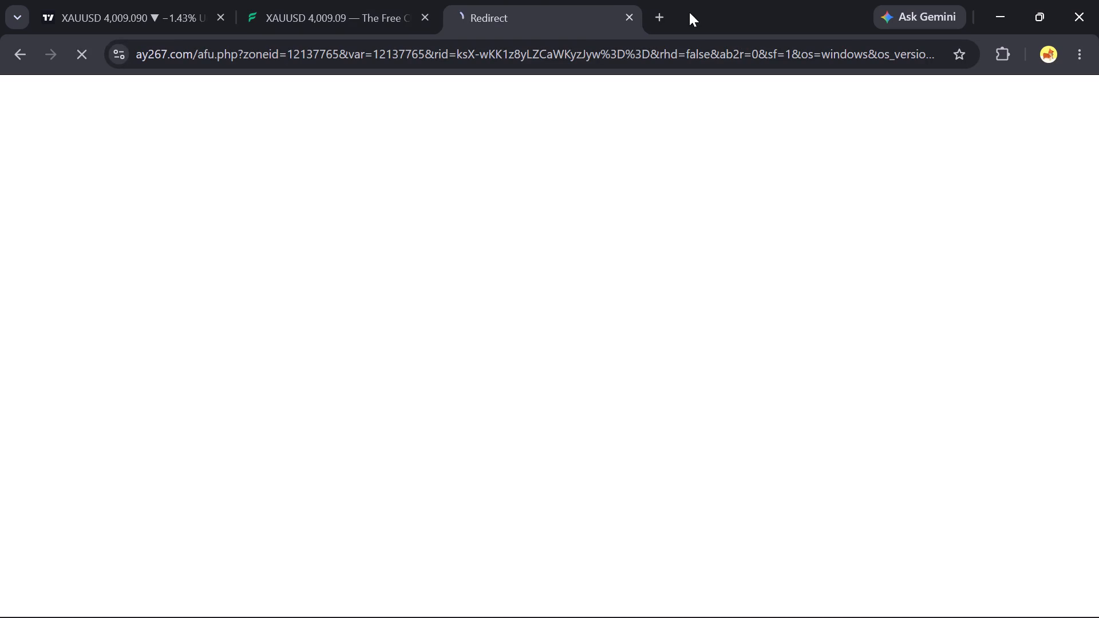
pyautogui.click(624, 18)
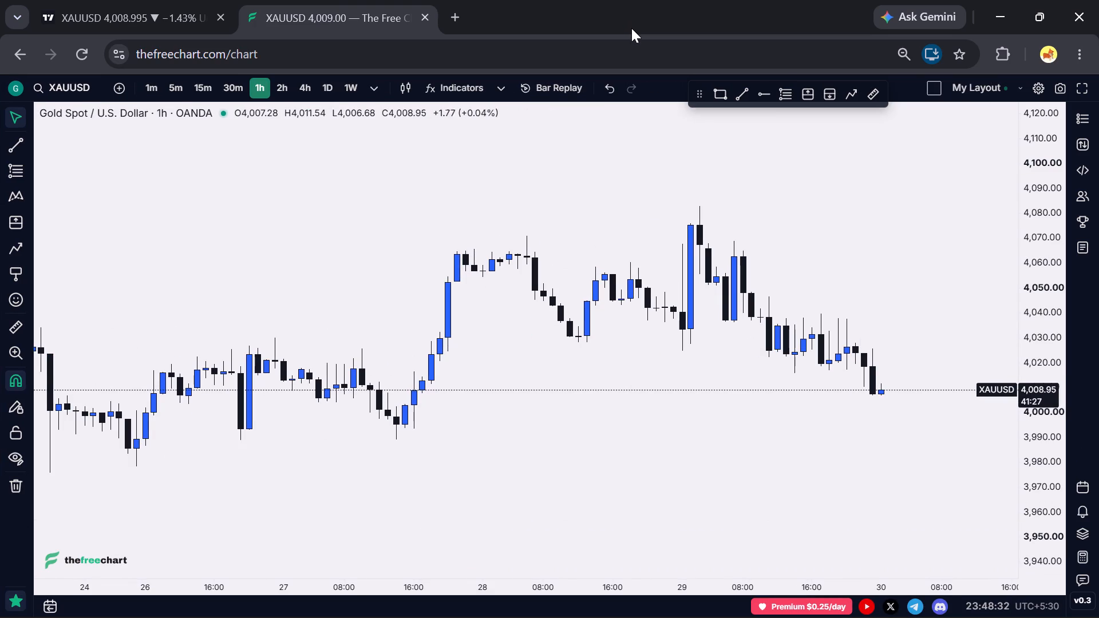
# Dismiss the 360 Total Security advert, close its redirect tab, and close The Free Chart tab to return to TradingView.
pyautogui.scroll(-6, 847, 252)
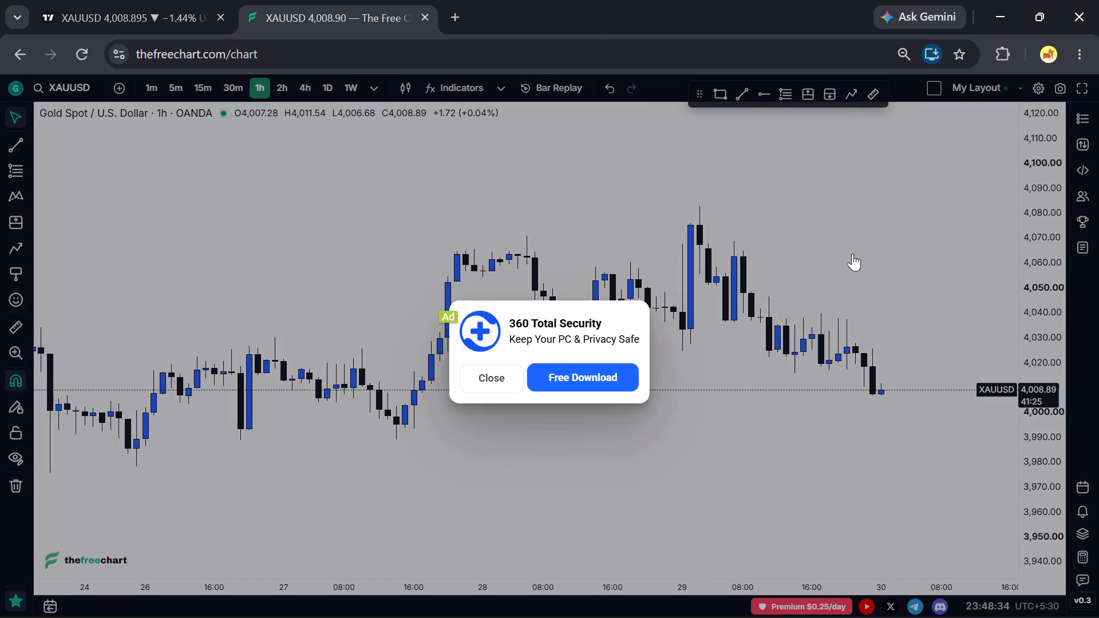
pyautogui.click(500, 372)
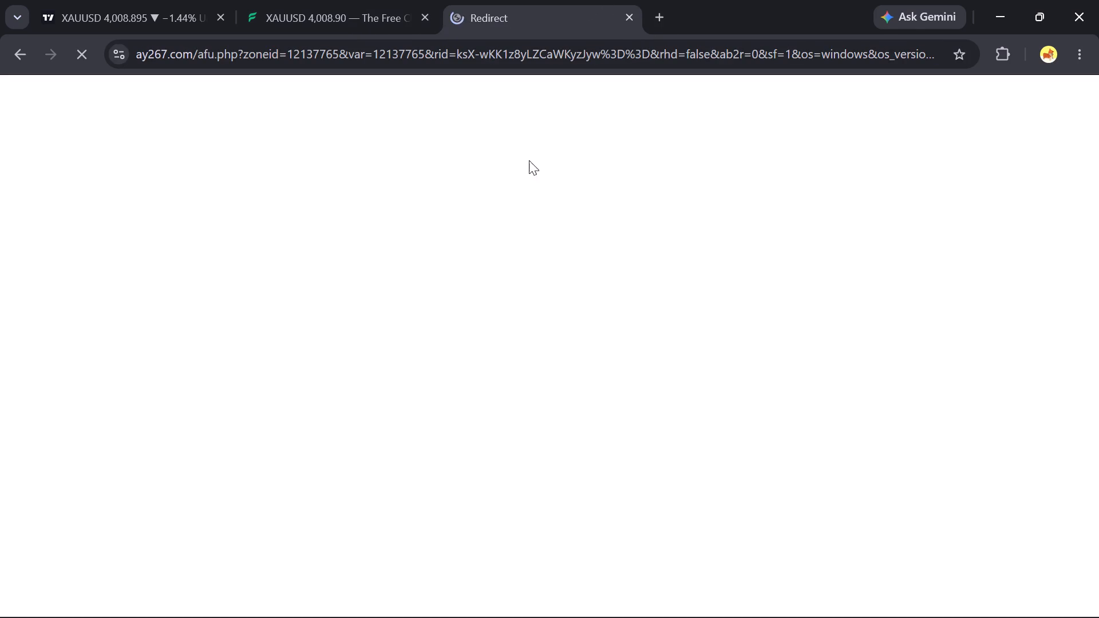
pyautogui.click(630, 18)
pyautogui.scroll(-1, 679, 249)
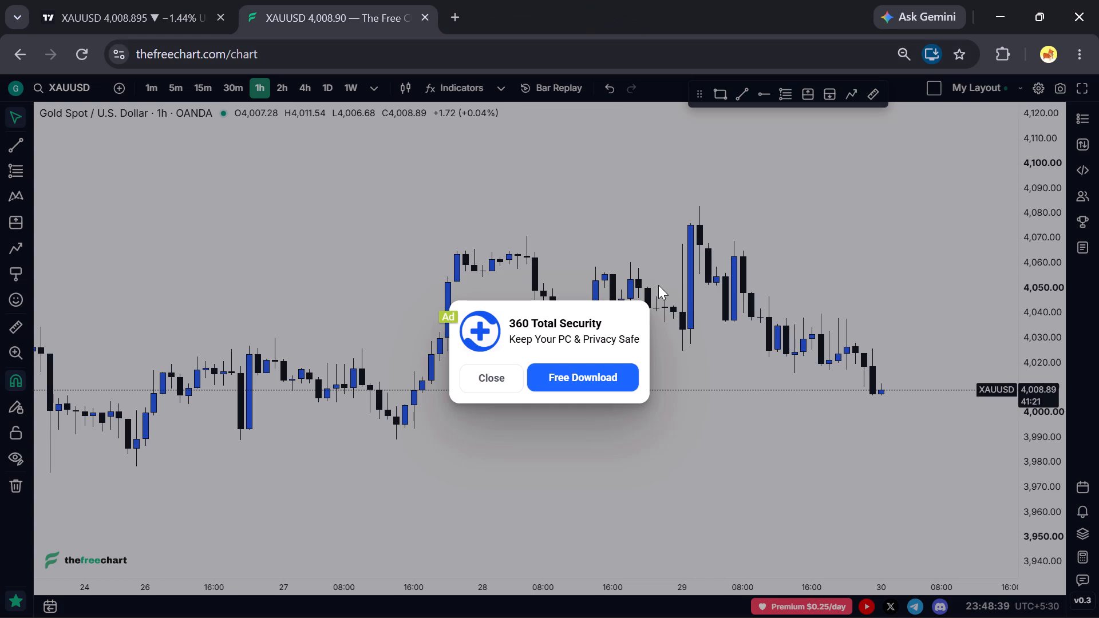
pyautogui.scroll(2, 658, 285)
pyautogui.click(259, 94)
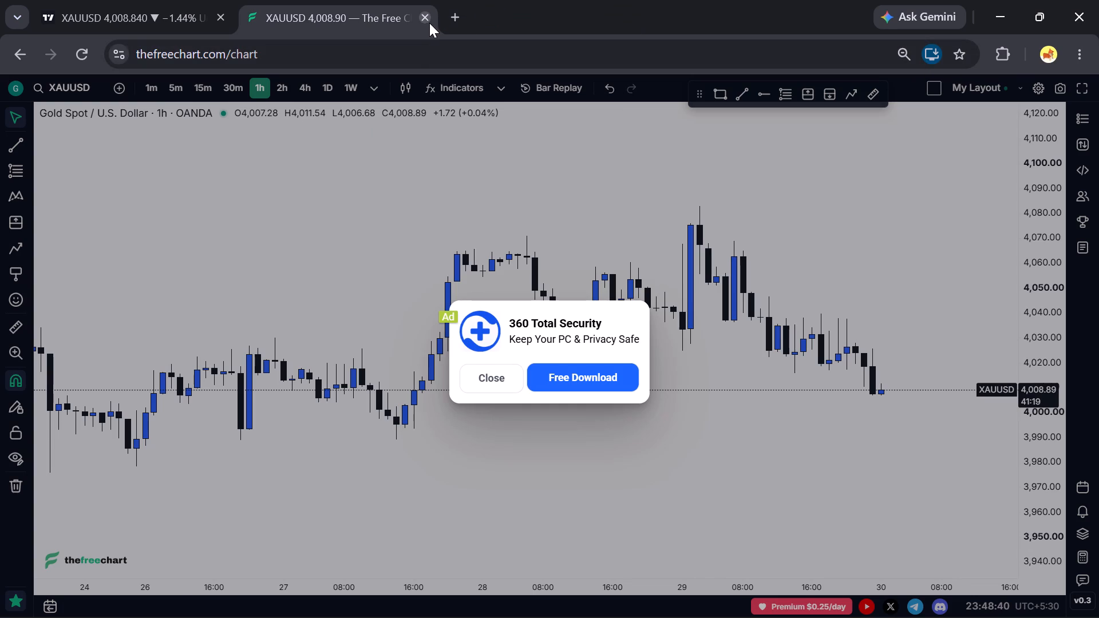
pyautogui.click(427, 23)
# Examine XAUUSD's 15-minute candles, marked zones and projected path into early November on TradingView, dismissing the CoinDCX advert.
pyautogui.scroll(-5, 909, 276)
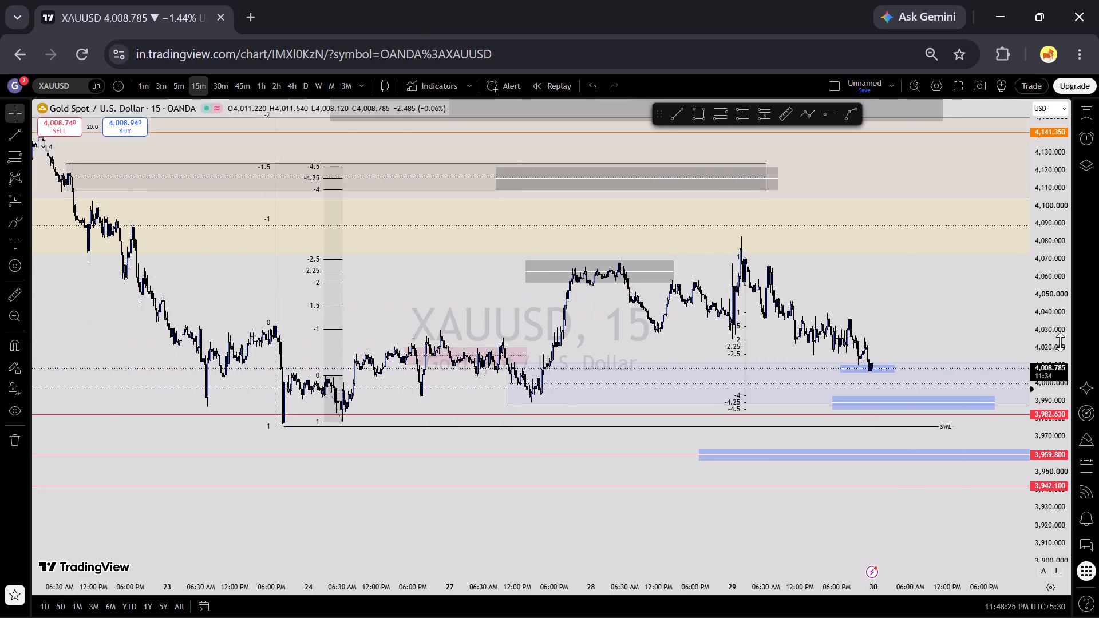
pyautogui.scroll(16, 1060, 340)
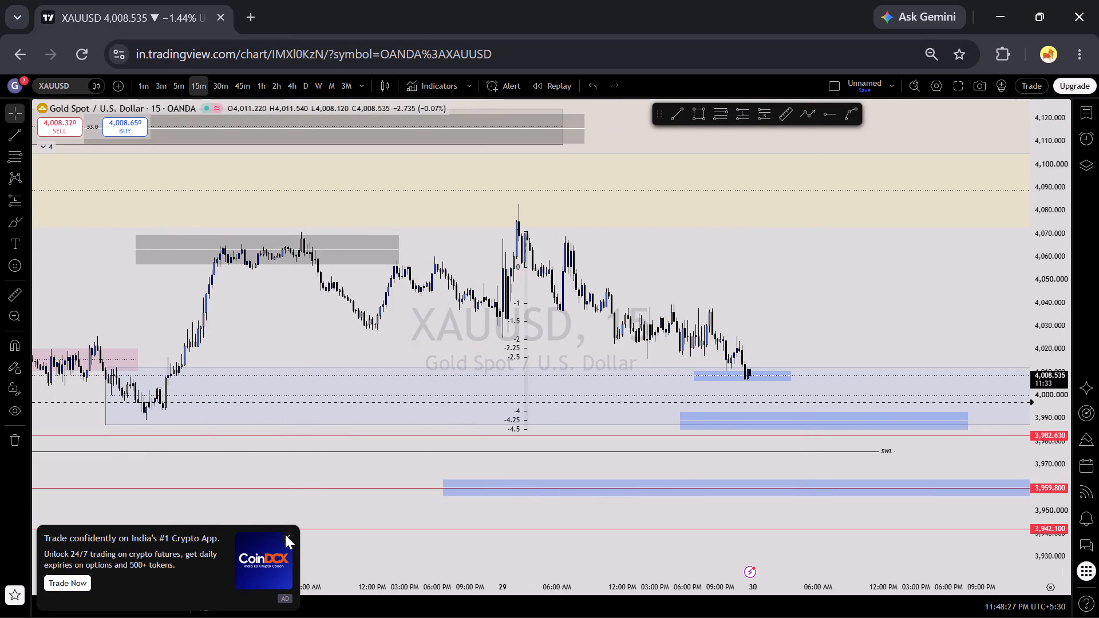
pyautogui.click(284, 534)
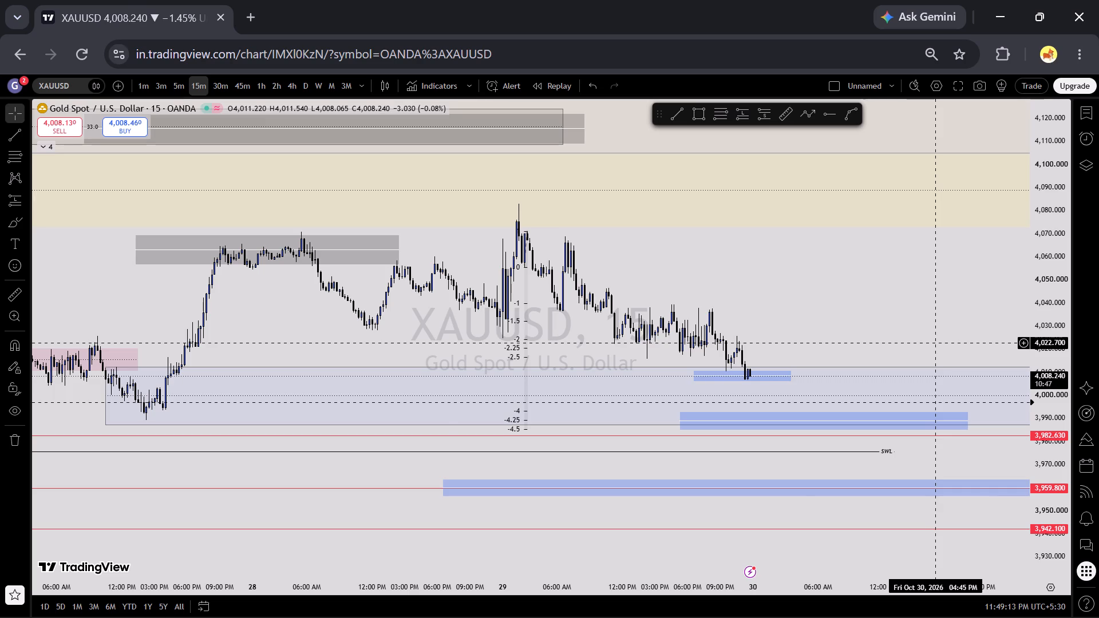
pyautogui.scroll(4, 868, 373)
pyautogui.scroll(6, 1043, 402)
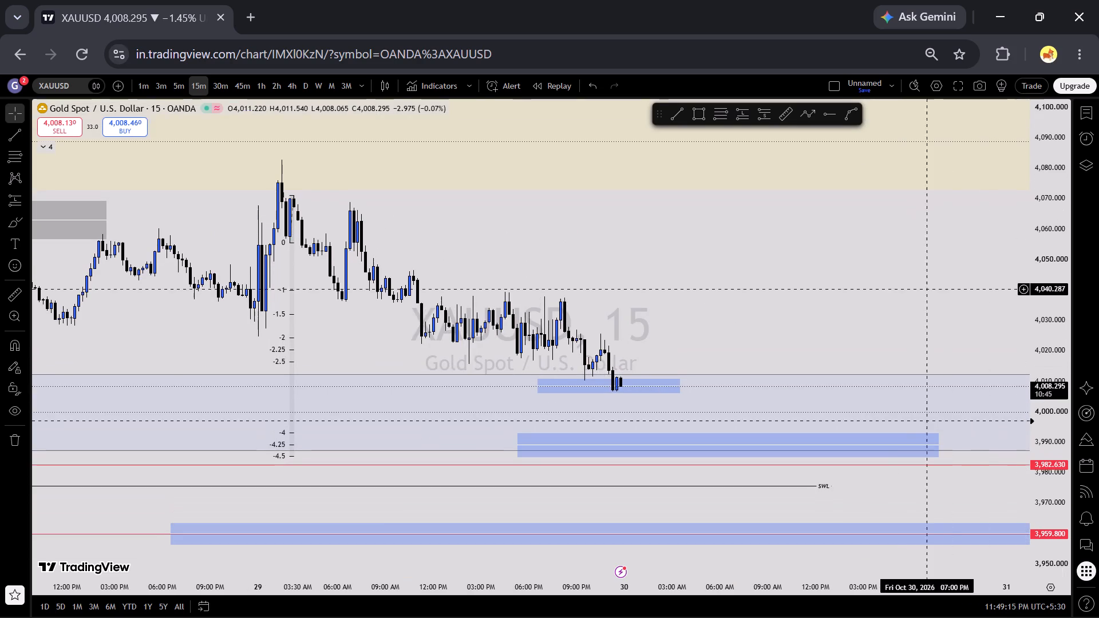
pyautogui.moveTo(923, 290); pyautogui.dragTo(807, 272)
pyautogui.scroll(-6, 840, 272)
pyautogui.moveTo(969, 281); pyautogui.dragTo(713, 299)
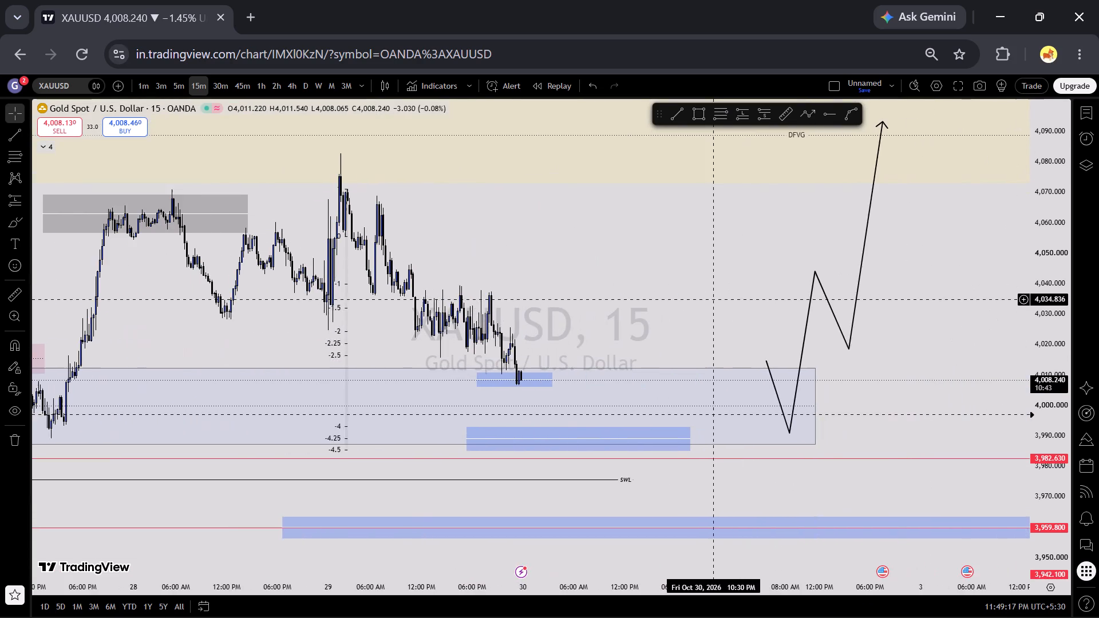
pyautogui.moveTo(713, 299); pyautogui.dragTo(848, 337)
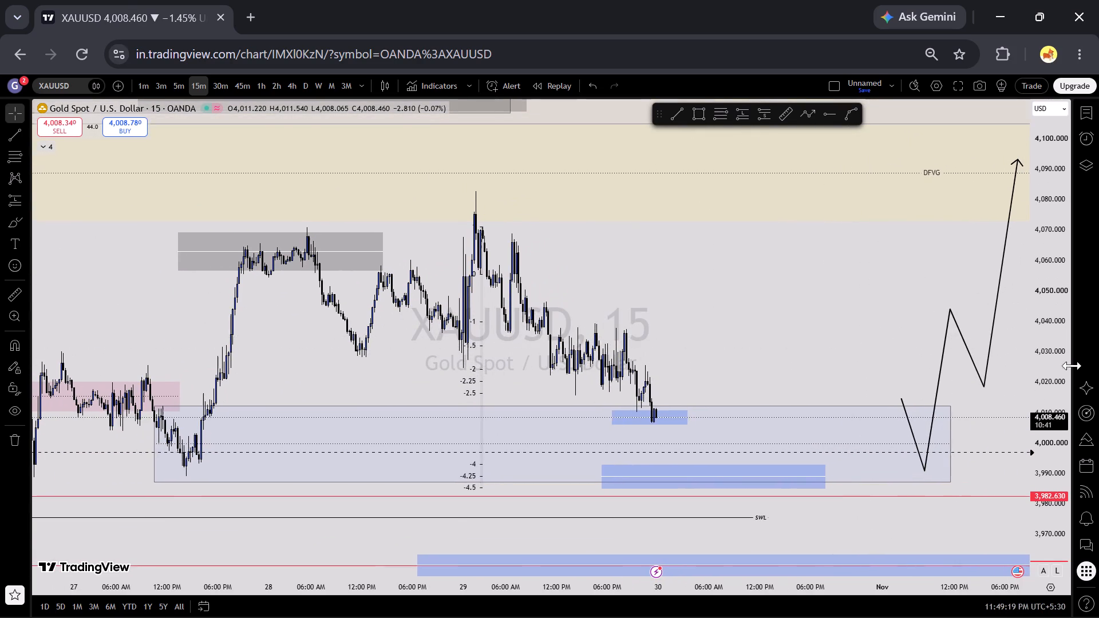
pyautogui.scroll(5, 1043, 371)
pyautogui.scroll(2, 931, 362)
pyautogui.moveTo(862, 338); pyautogui.dragTo(887, 304)
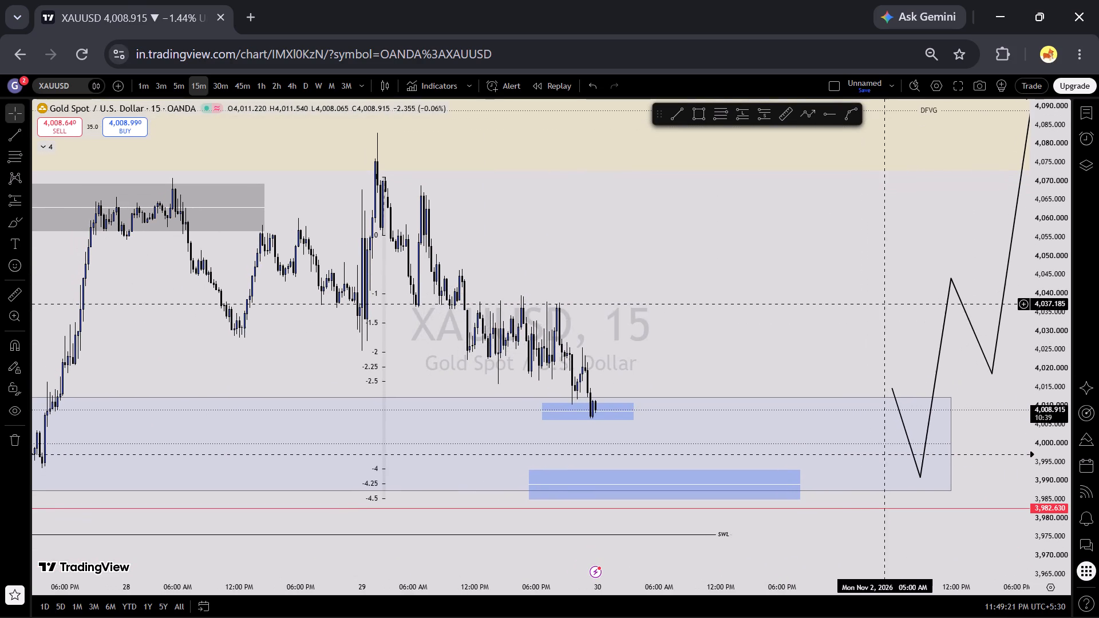
pyautogui.scroll(-11, 1053, 303)
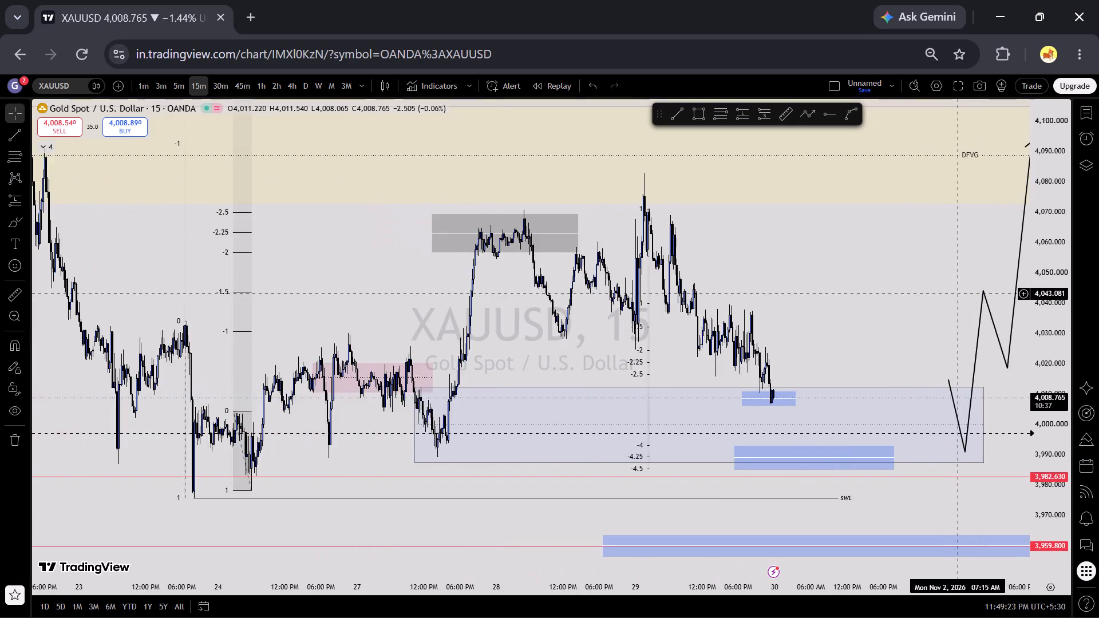
pyautogui.scroll(3, 958, 294)
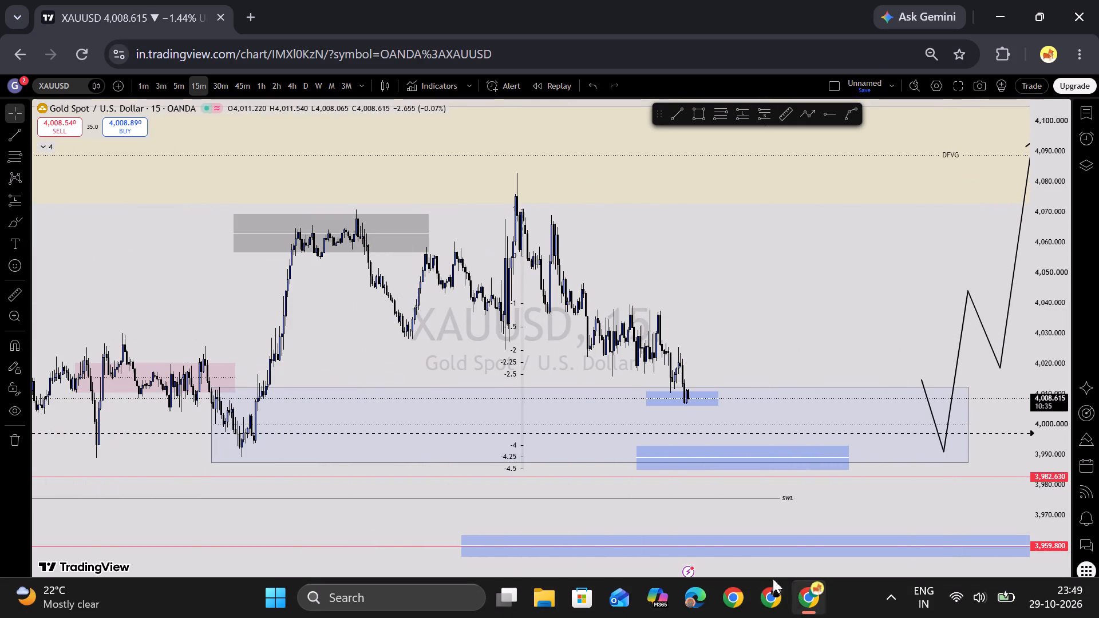
# Open a new browser tab.
pyautogui.click(254, 9)
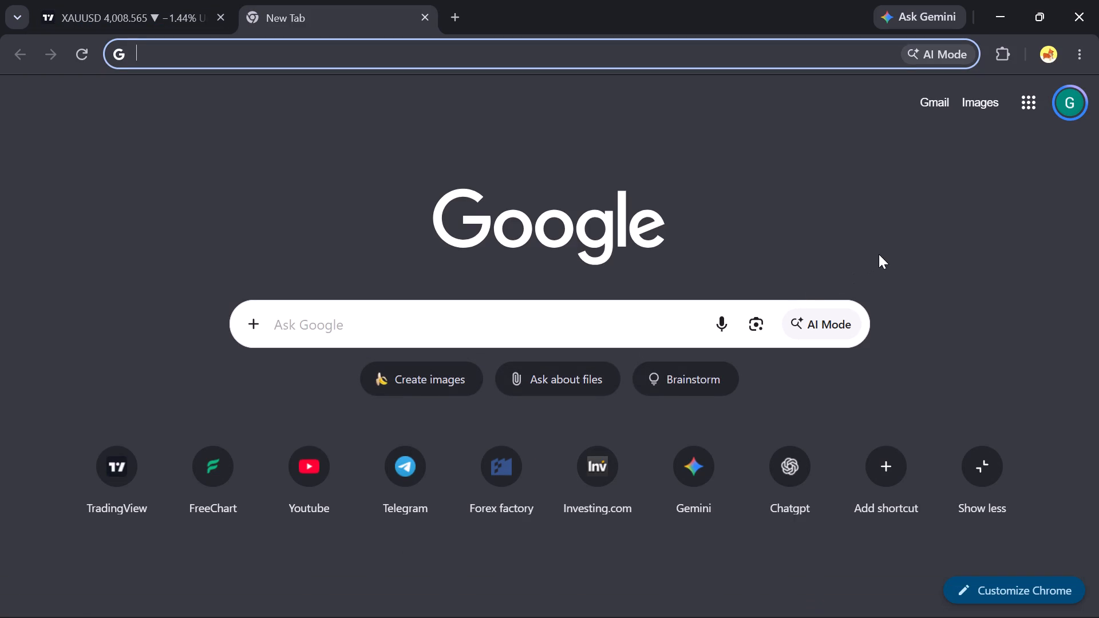
# Switch to the desktop and open the DSA folder.
pyautogui.doubleClick(171, 102)
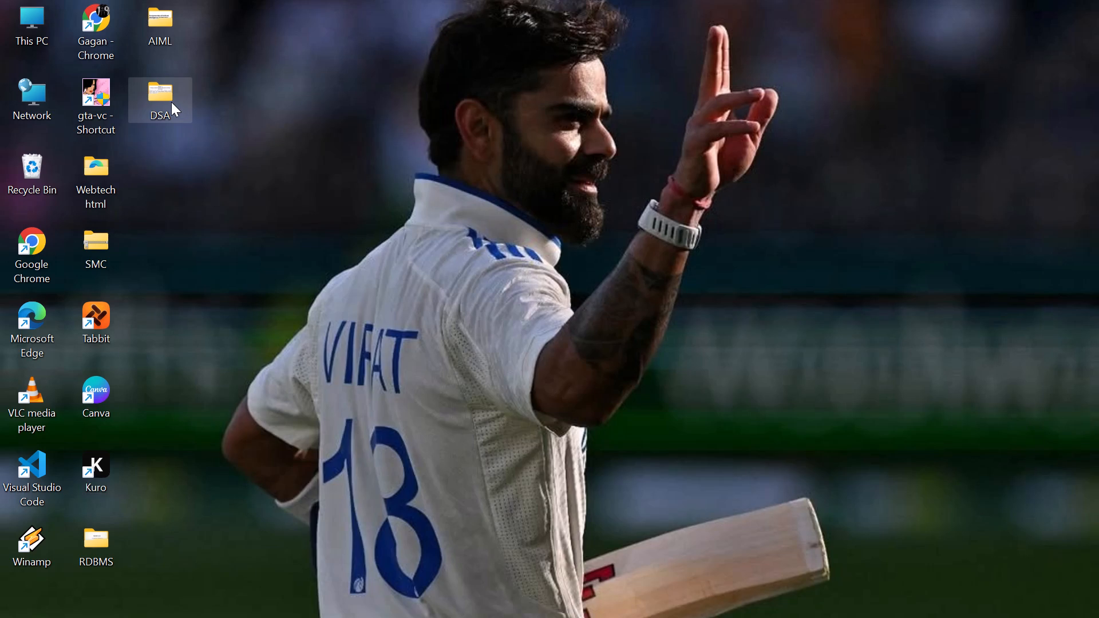